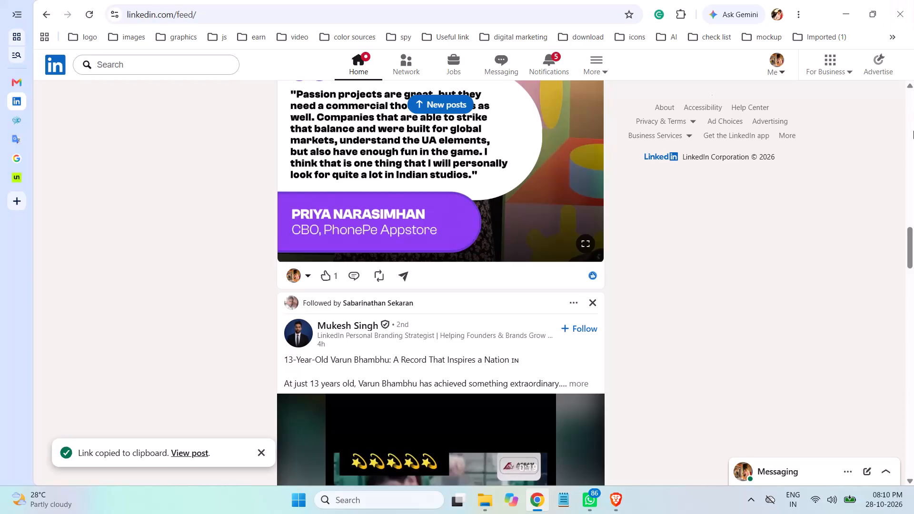
# Load the new posts in the LinkedIn feed and skim the latest ones.
pyautogui.moveTo(444, 92); pyautogui.dragTo(444, 98)
pyautogui.click(447, 107)
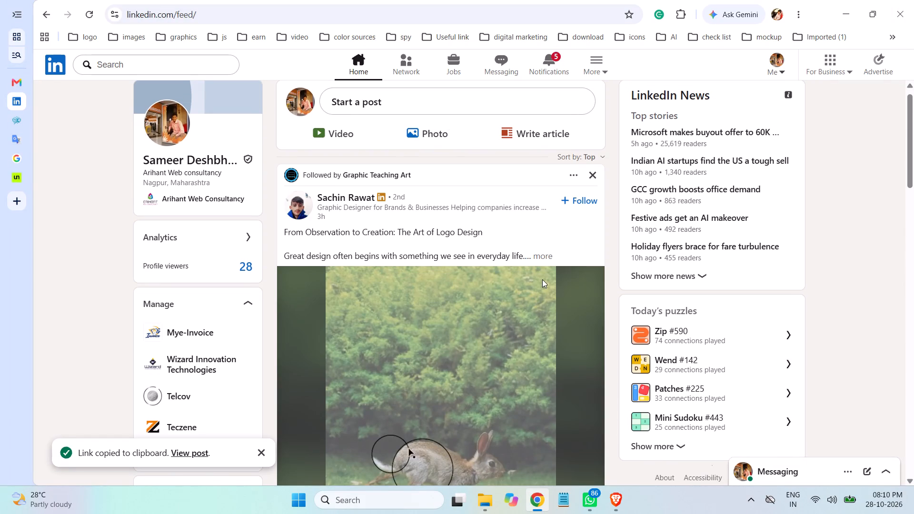
pyautogui.scroll(-3, 539, 278)
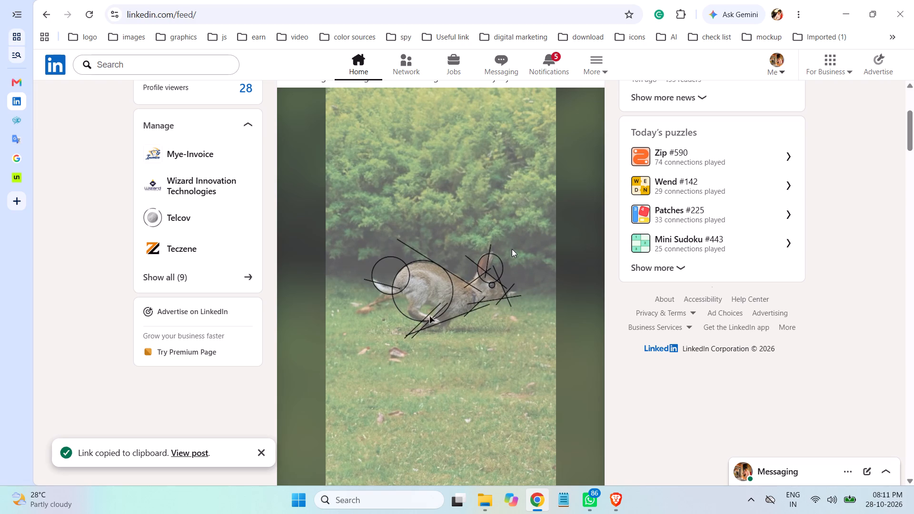
pyautogui.scroll(1, 423, 198)
pyautogui.scroll(-7, 425, 197)
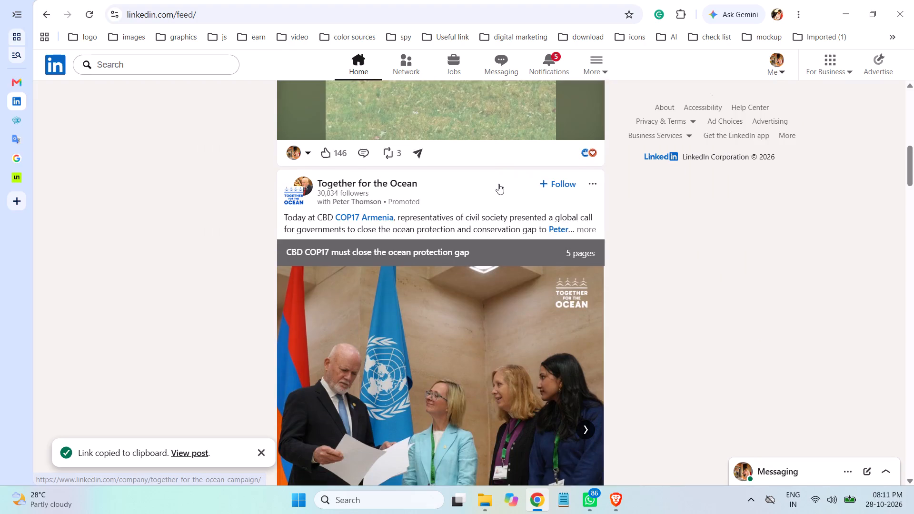
pyautogui.scroll(-5, 498, 184)
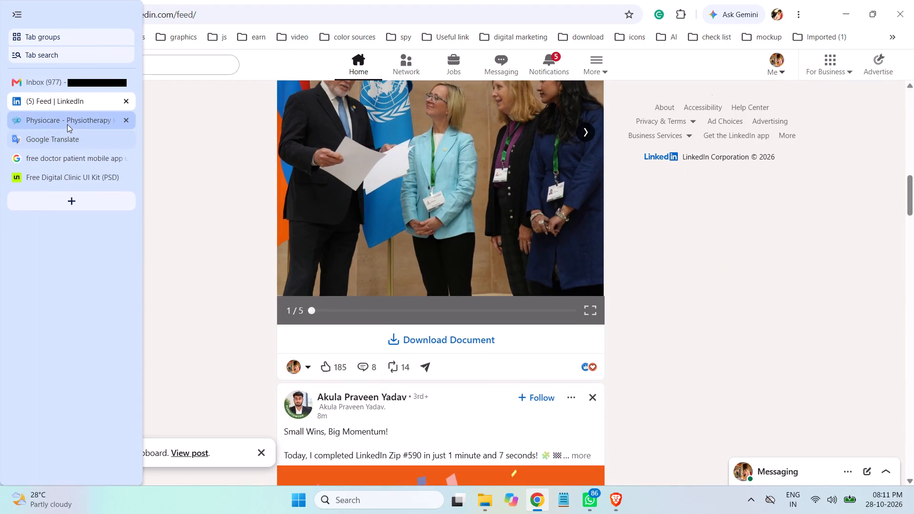
# Switch to the Physiocare physiotherapy template page and examine its home page from the hero section down to the service highlights.
pyautogui.click(68, 123)
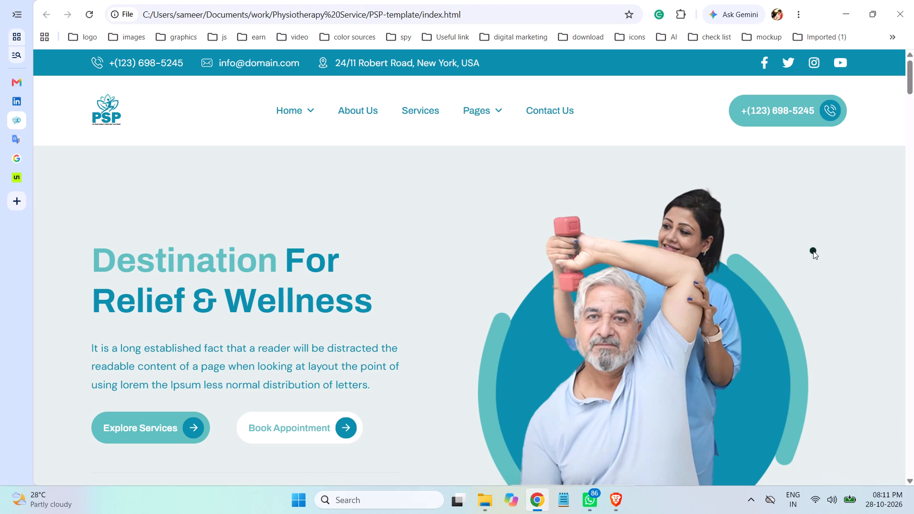
pyautogui.scroll(-2, 813, 251)
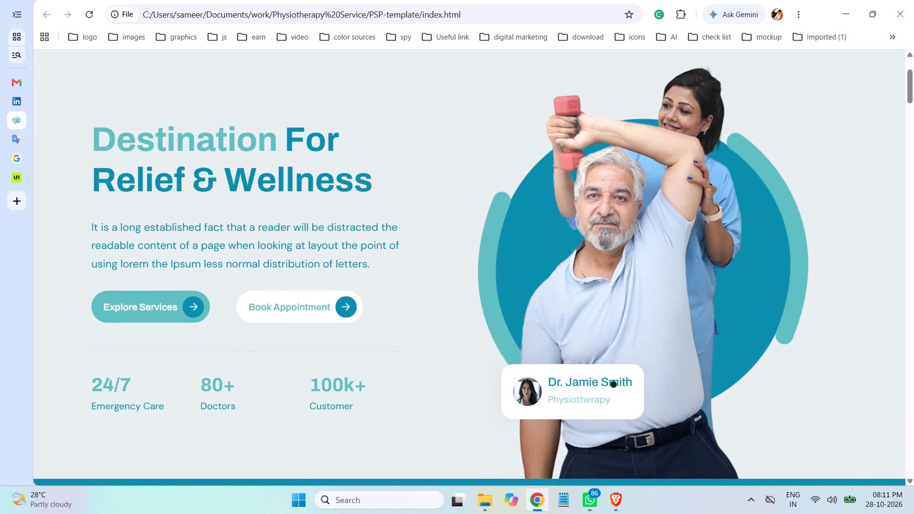
pyautogui.moveTo(568, 382); pyautogui.dragTo(654, 384)
pyautogui.click(785, 367)
pyautogui.click(855, 363)
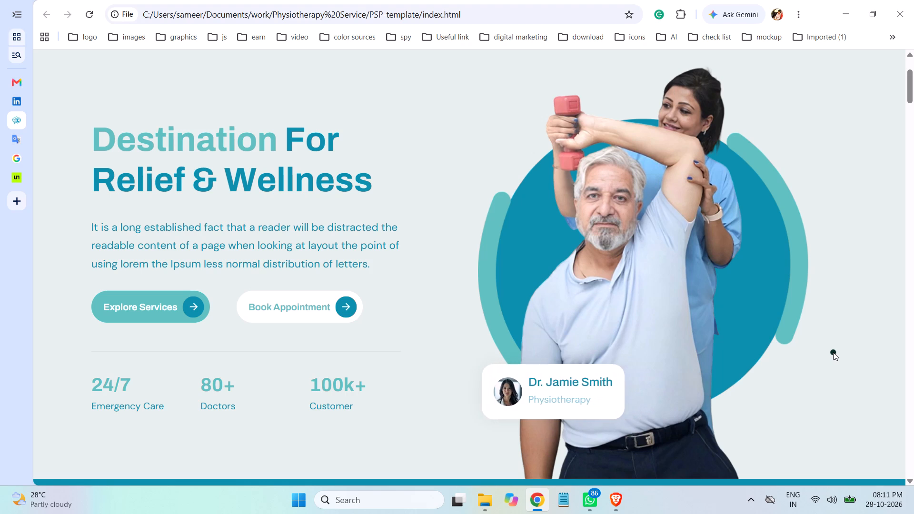
pyautogui.scroll(-5, 863, 301)
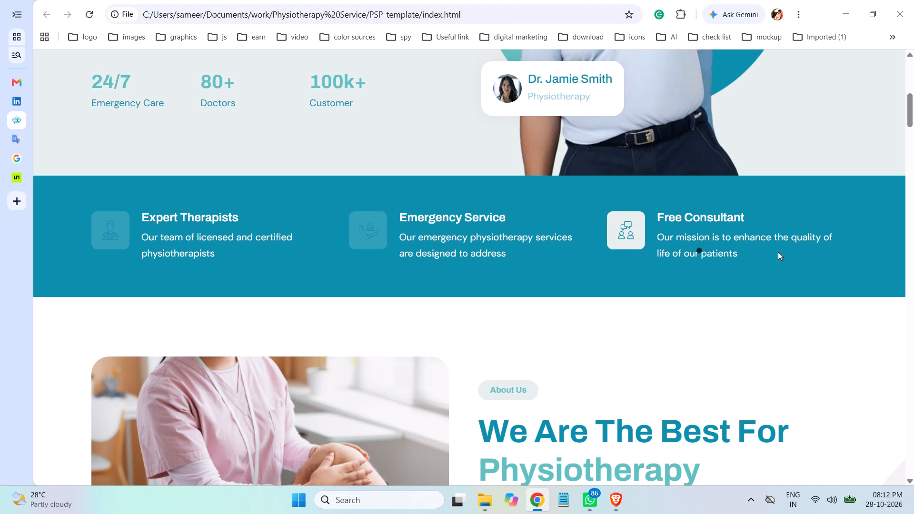
# Inspect the Free Consultant icon box on the physiotherapy home page and examine its CSS rules, including the background colour.
pyautogui.rightClick(636, 245)
pyautogui.click(690, 471)
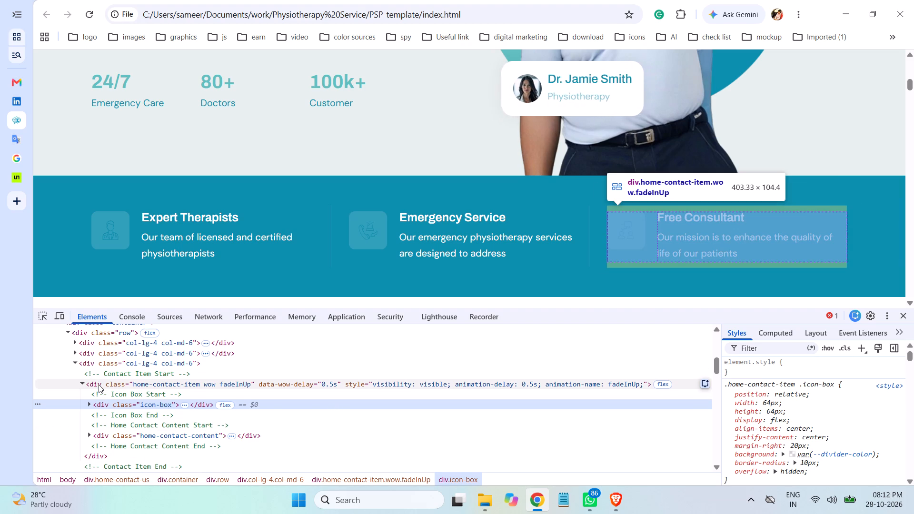
pyautogui.click(101, 406)
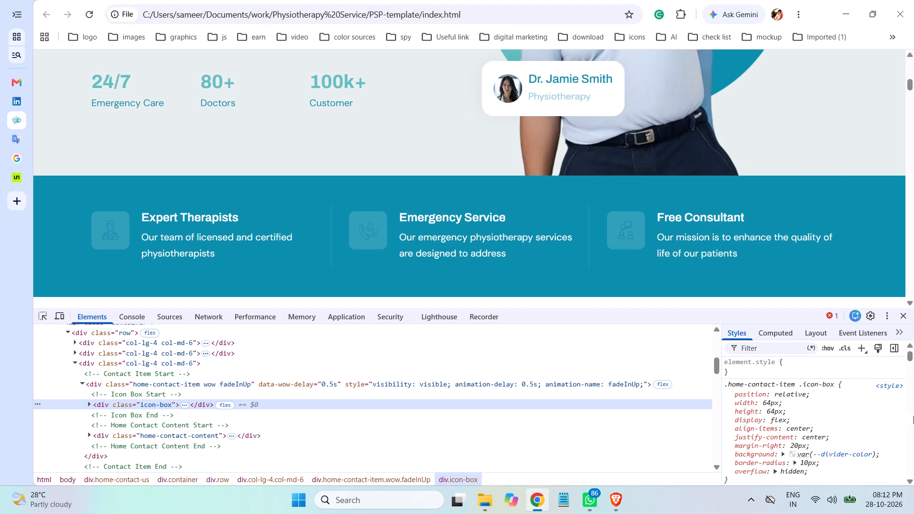
pyautogui.scroll(-3, 899, 412)
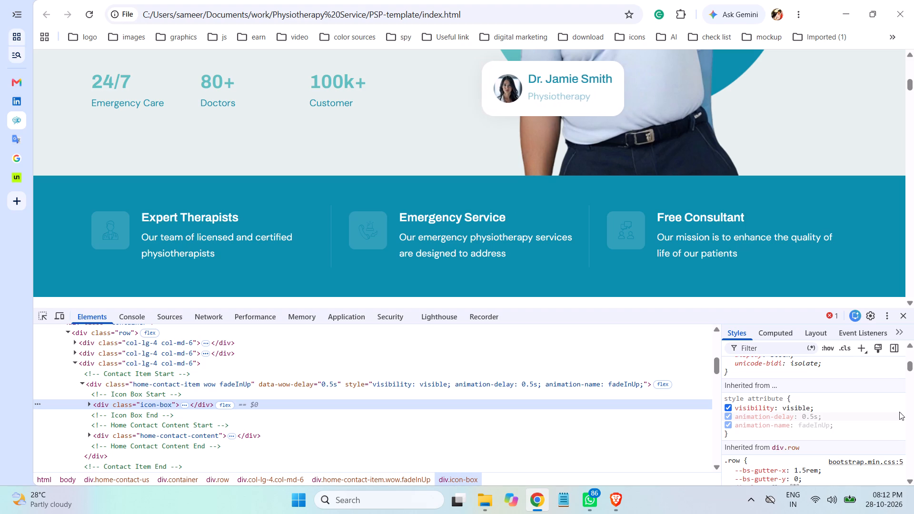
pyautogui.scroll(5, 881, 420)
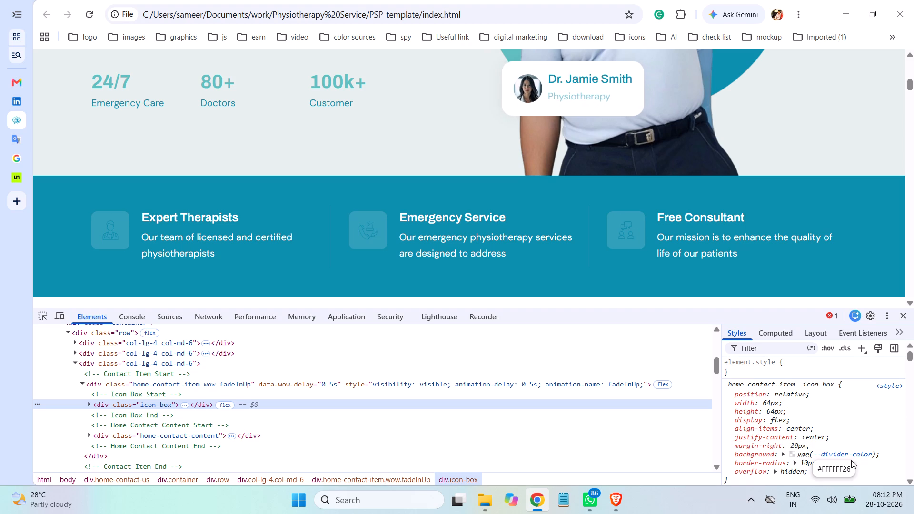
pyautogui.click(794, 455)
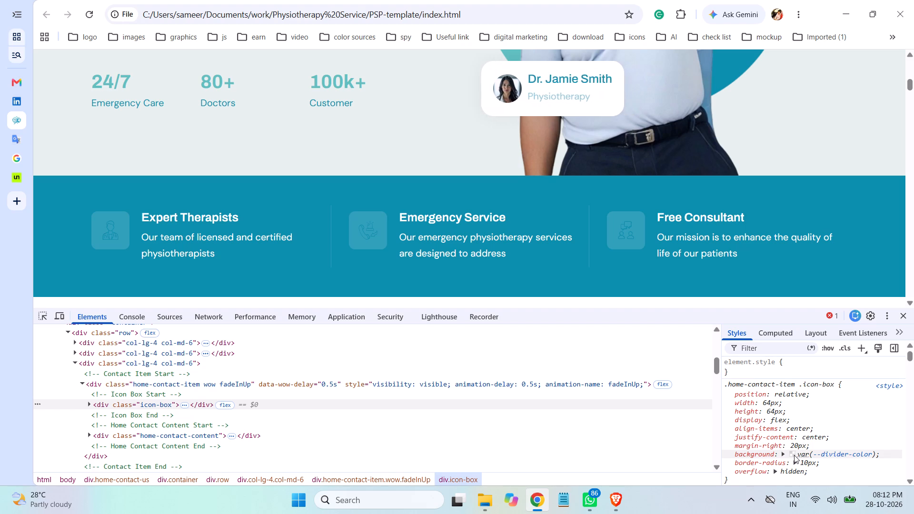
pyautogui.doubleClick(792, 454)
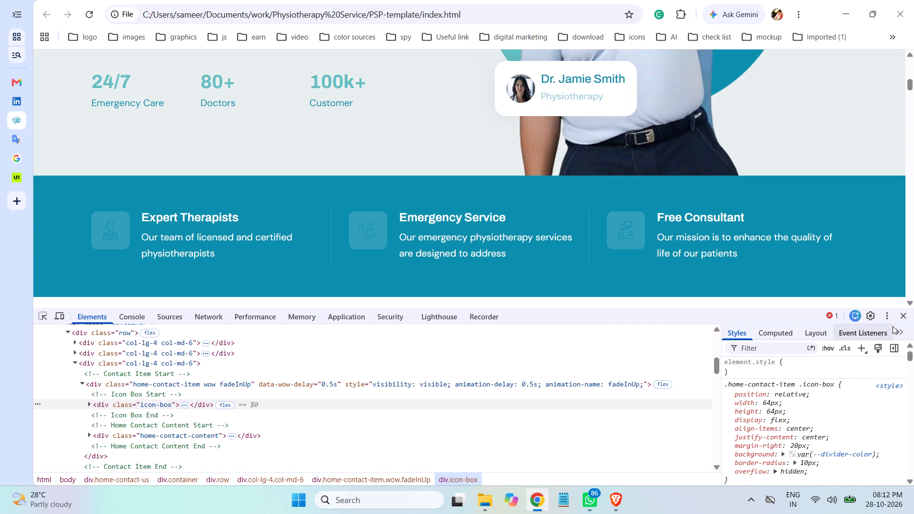
pyautogui.click(905, 316)
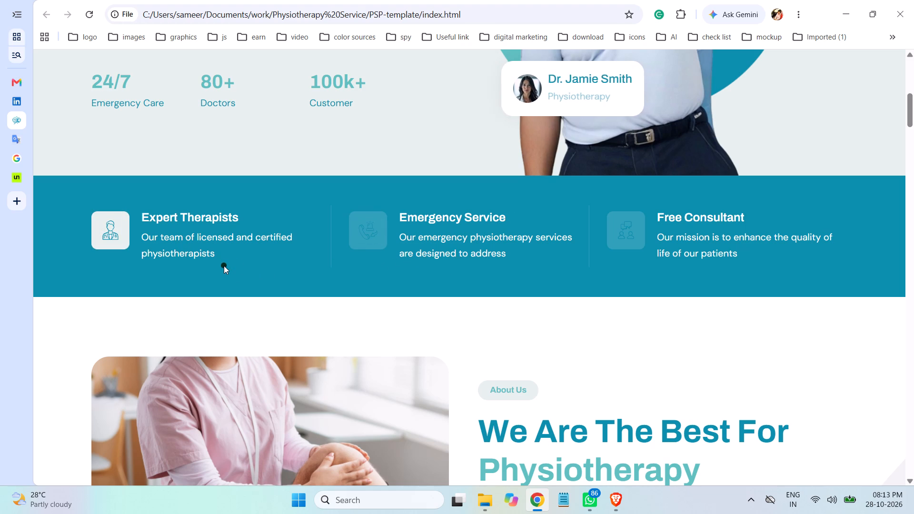
# Review the About Us section of the home page, including its feature list and experience badge.
pyautogui.scroll(-4, 829, 268)
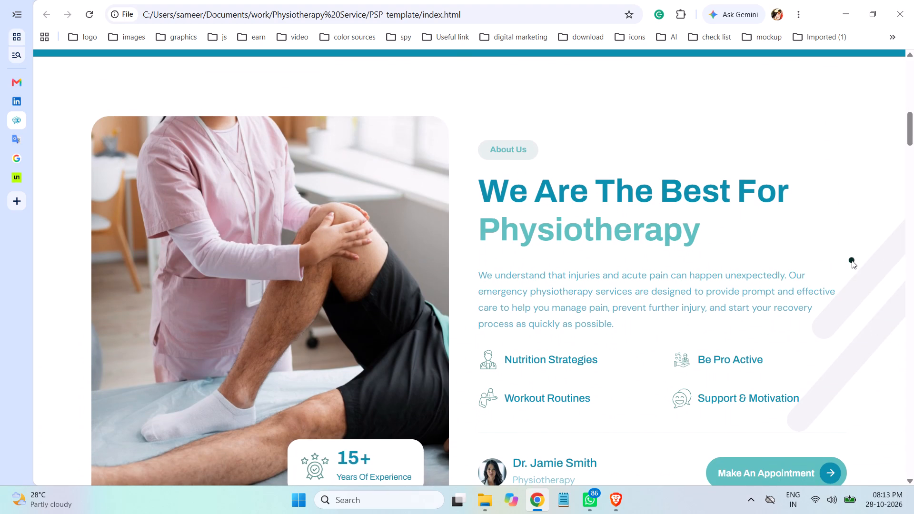
pyautogui.scroll(-1, 852, 260)
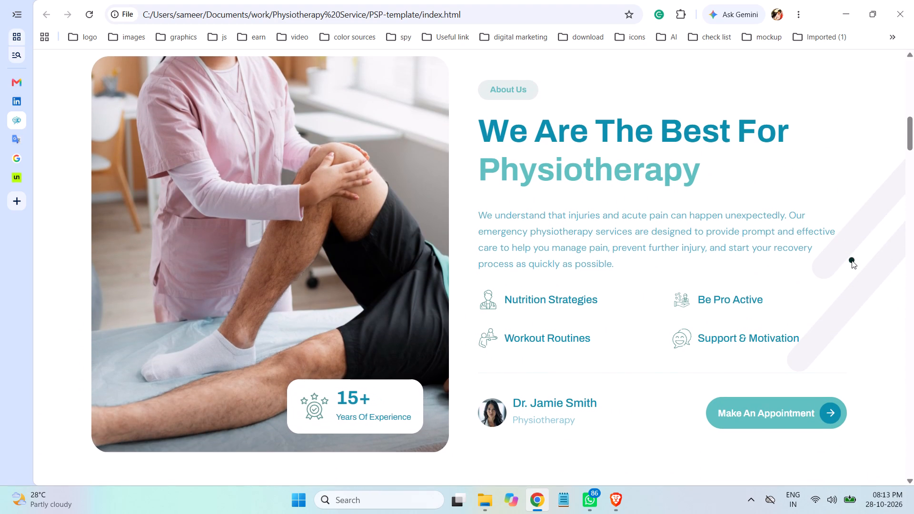
pyautogui.moveTo(730, 300); pyautogui.dragTo(795, 298)
pyautogui.click(795, 298)
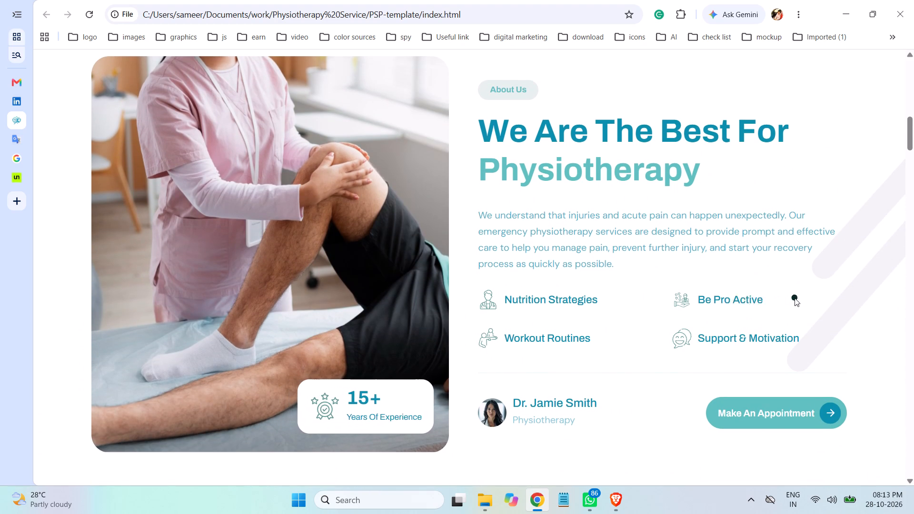
pyautogui.scroll(-2, 824, 292)
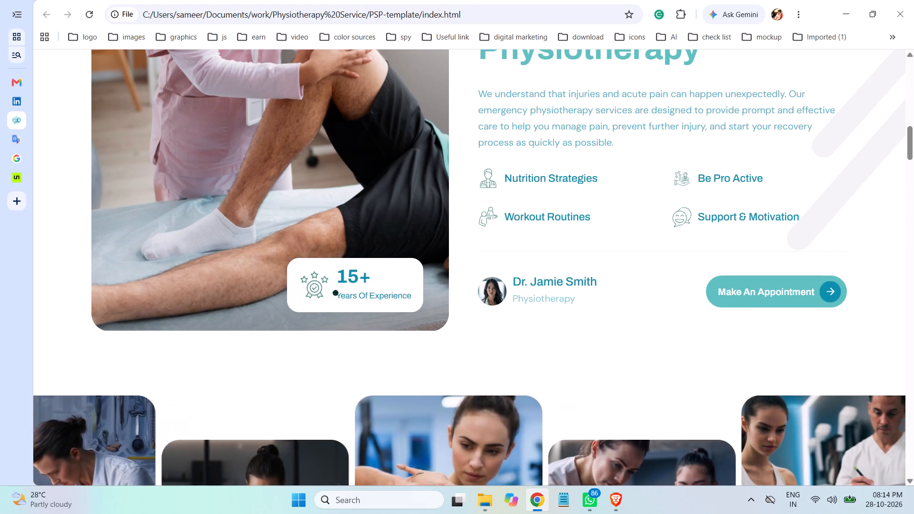
pyautogui.scroll(1, 649, 275)
pyautogui.scroll(-4, 675, 273)
pyautogui.scroll(1, 675, 273)
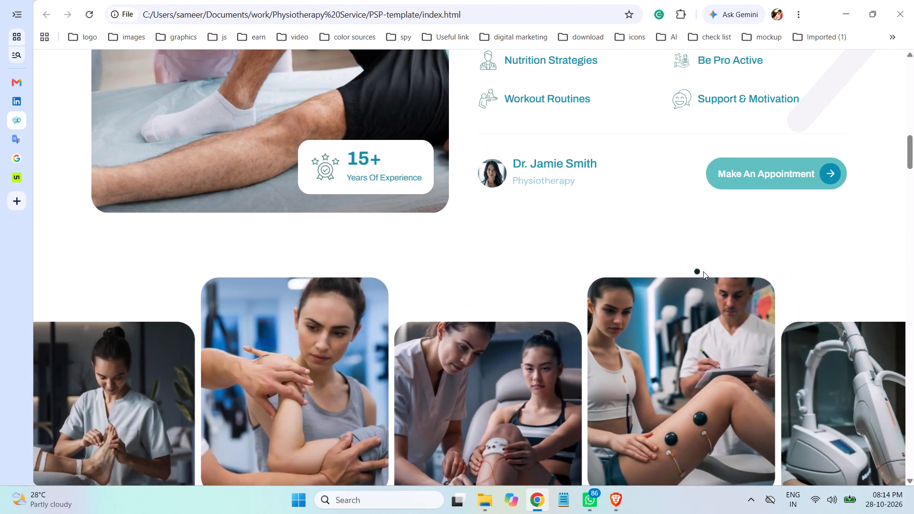
# Review the treatment photo strip and the services section of the home page.
pyautogui.scroll(-1, 703, 271)
pyautogui.scroll(1, 703, 271)
pyautogui.scroll(-1, 718, 271)
pyautogui.scroll(-1, 848, 271)
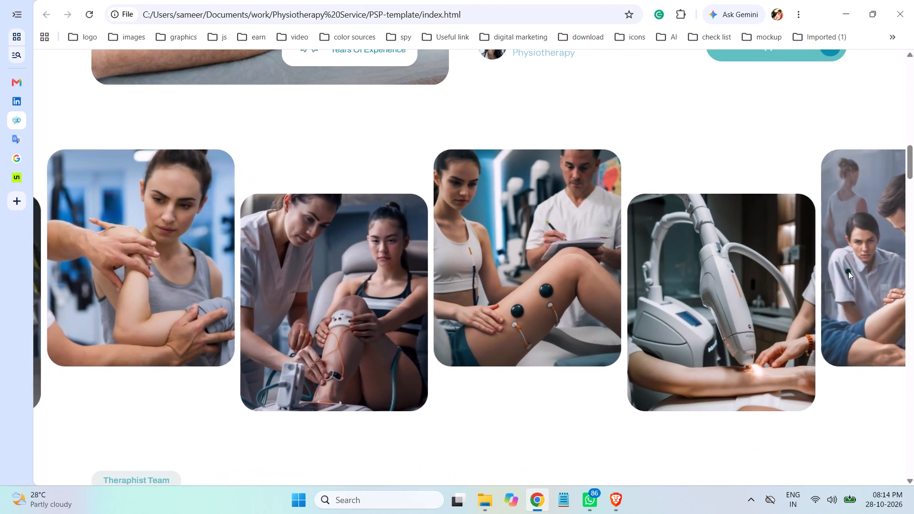
pyautogui.scroll(-1, 852, 276)
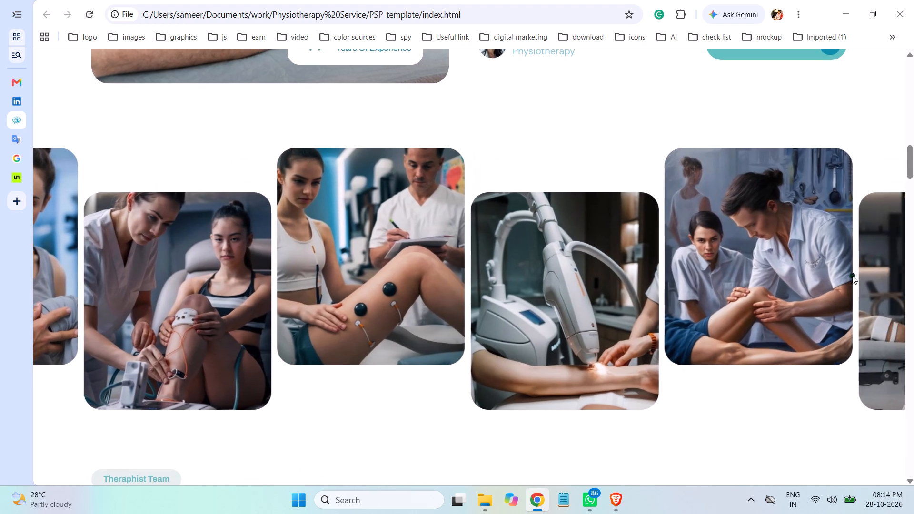
pyautogui.scroll(-1, 852, 276)
pyautogui.scroll(1, 852, 276)
pyautogui.scroll(-3, 852, 276)
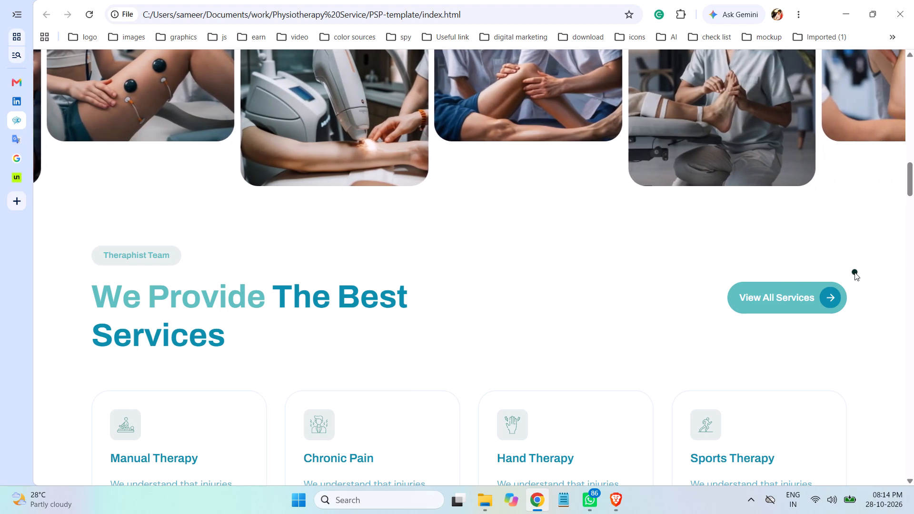
pyautogui.scroll(-1, 881, 272)
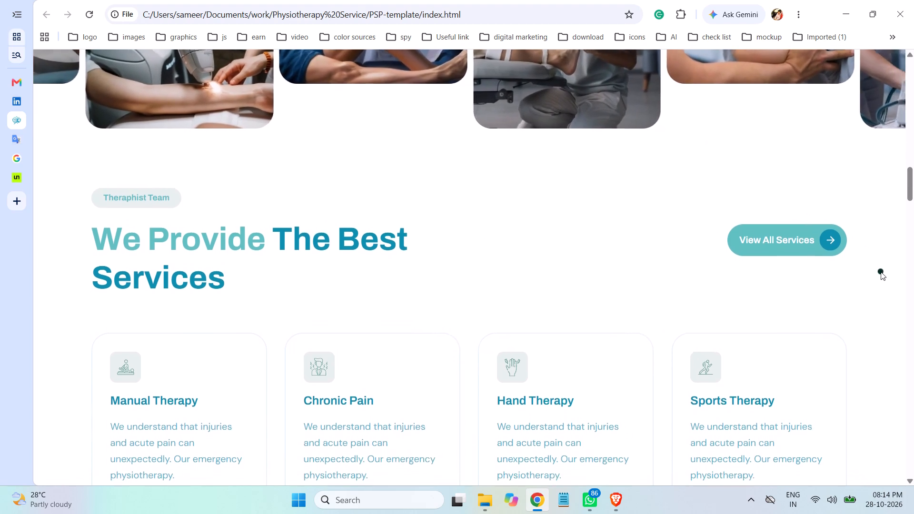
pyautogui.scroll(-1, 881, 272)
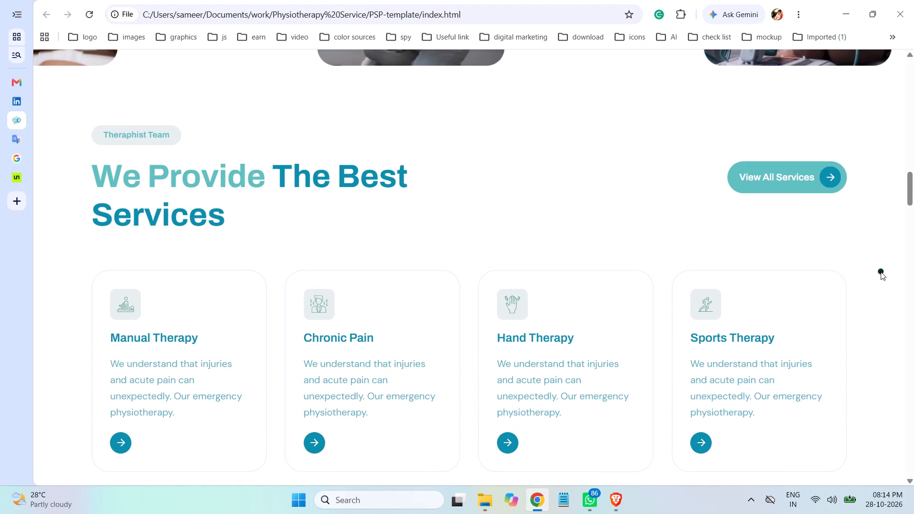
# Review the therapy service cards and the Quality Treatment section with its photos and statistics on the home page.
pyautogui.scroll(-2, 881, 272)
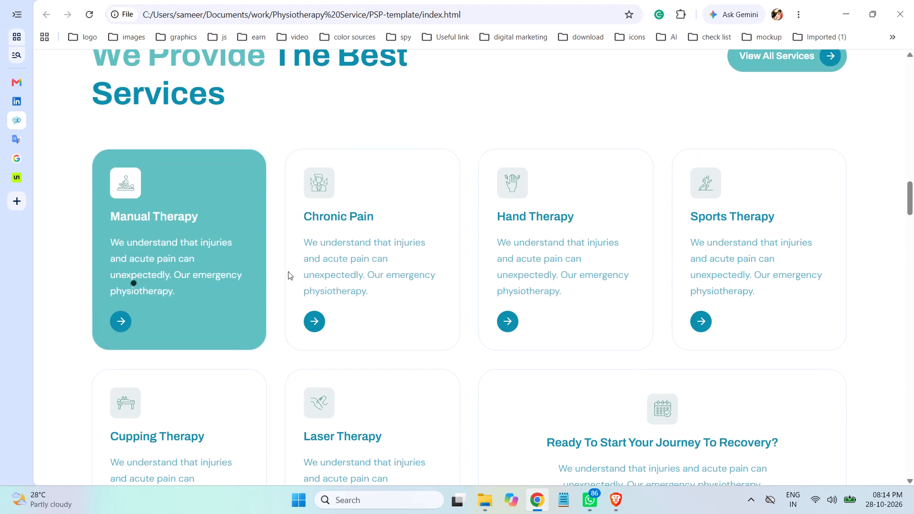
pyautogui.scroll(-3, 913, 251)
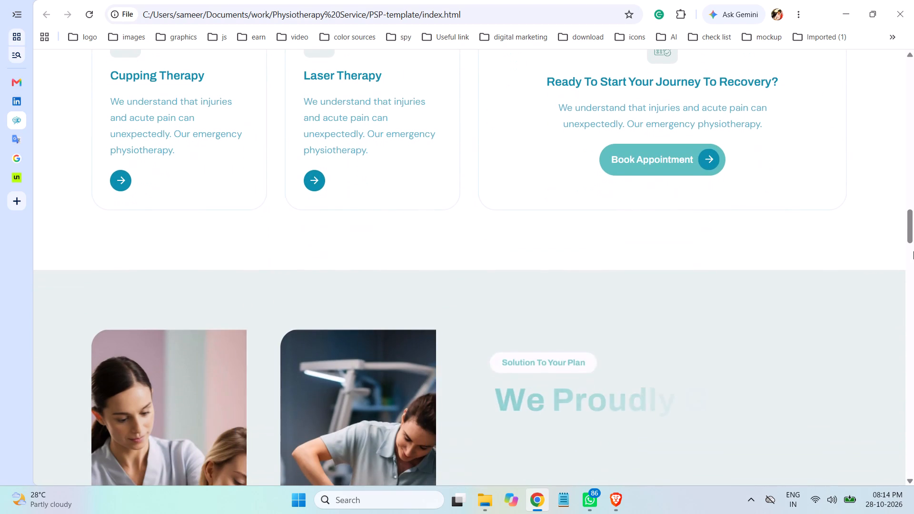
pyautogui.scroll(-2, 913, 251)
pyautogui.scroll(3, 913, 251)
pyautogui.scroll(-5, 913, 251)
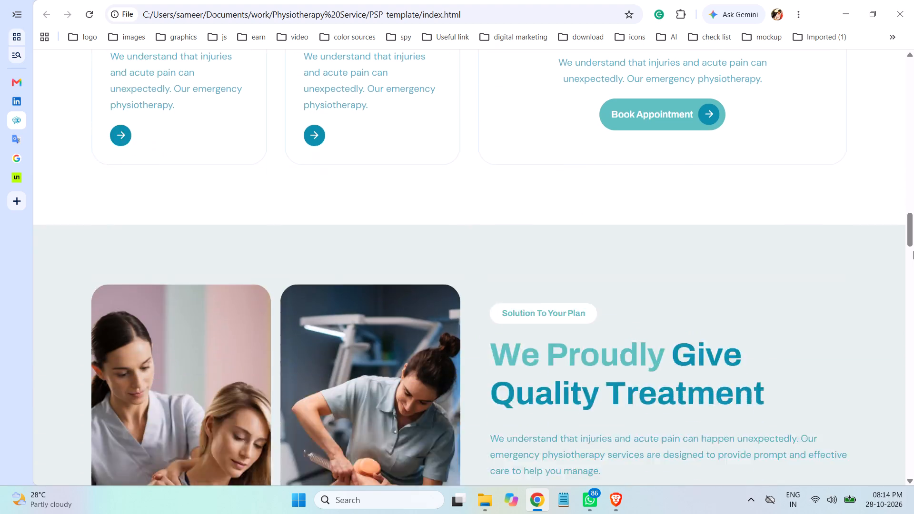
pyautogui.scroll(-2, 913, 251)
pyautogui.scroll(2, 913, 250)
pyautogui.scroll(-2, 913, 250)
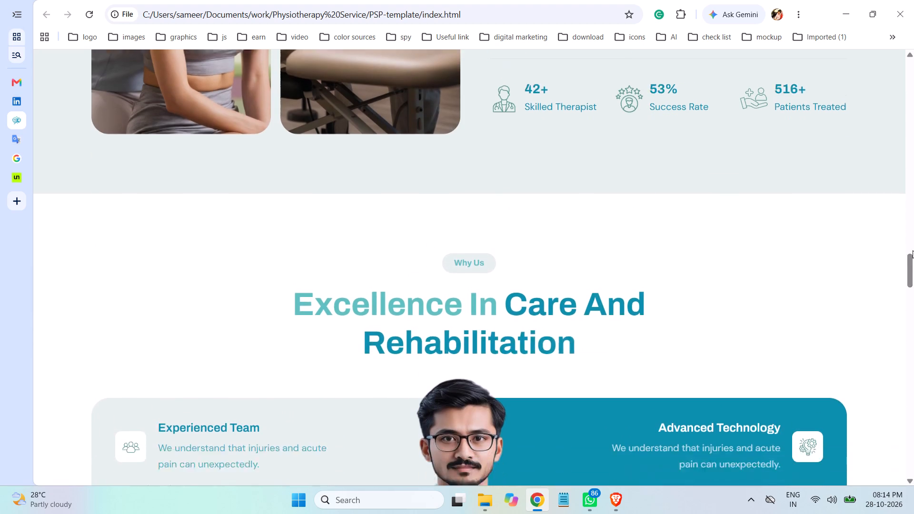
# Review the home page from the Why Us section through the pain types list to the therapist team profiles.
pyautogui.scroll(-1, 913, 250)
pyautogui.scroll(1, 913, 250)
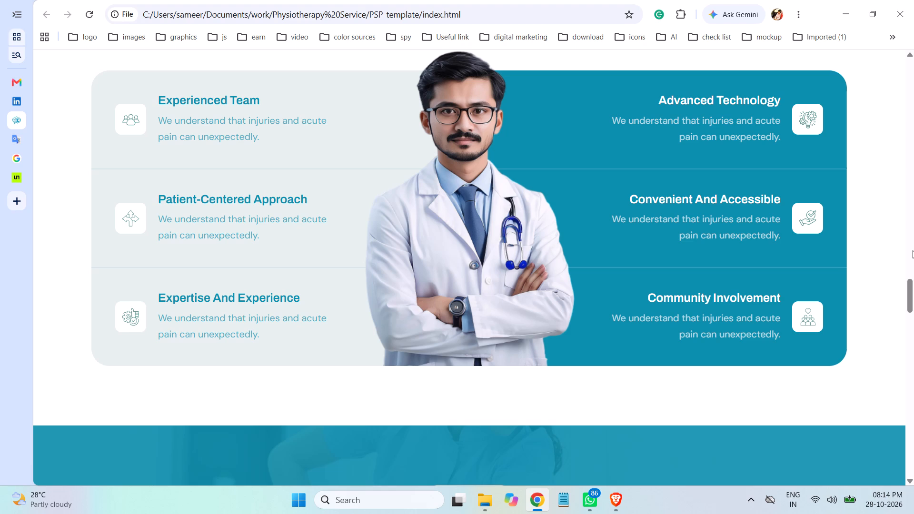
pyautogui.scroll(-6, 913, 250)
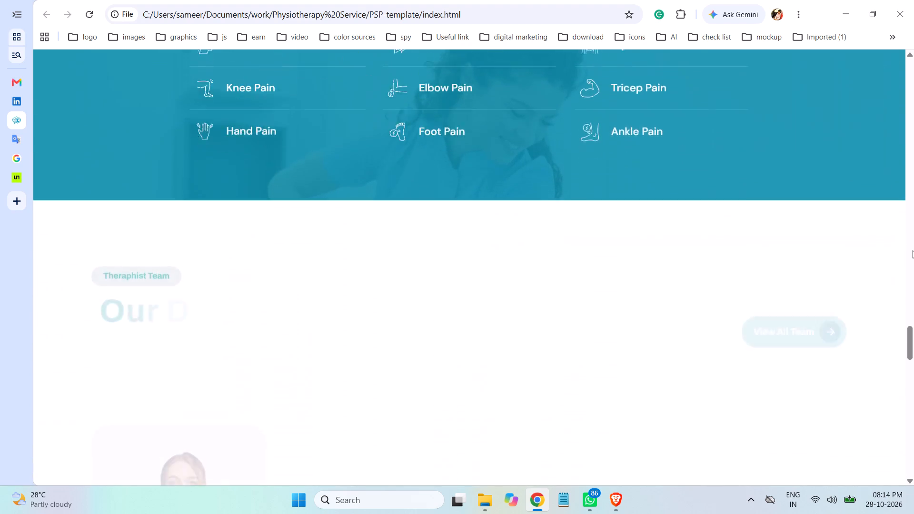
pyautogui.scroll(-2, 913, 250)
pyautogui.scroll(2, 913, 250)
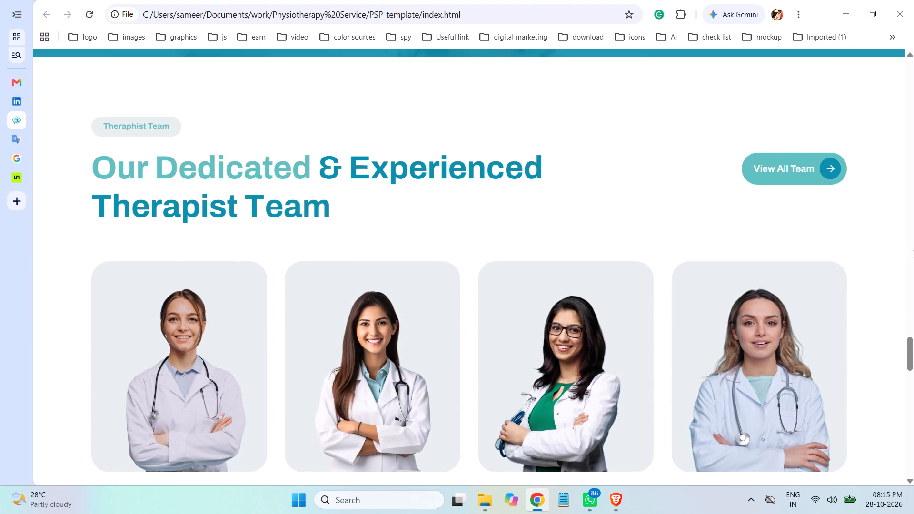
pyautogui.scroll(-1, 913, 250)
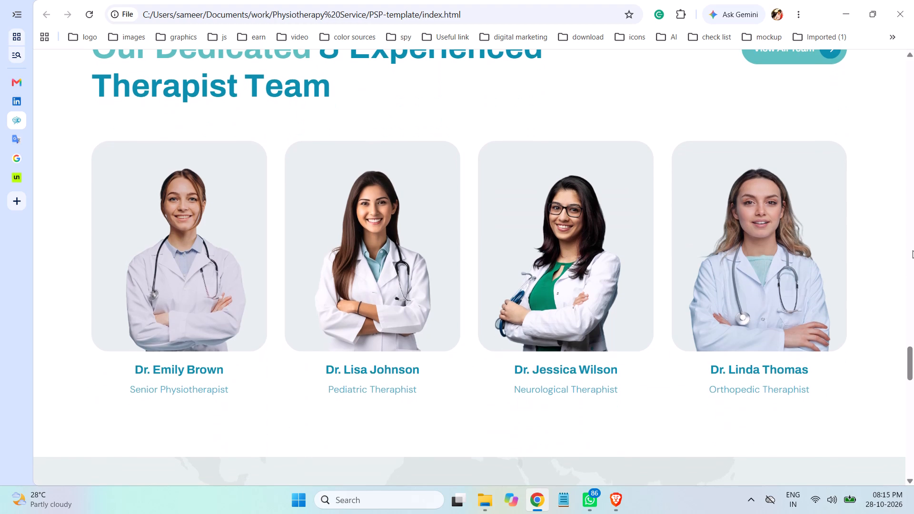
# Review the home page's Need Attention and therapist team sections, ending back at the top of the page.
pyautogui.scroll(-3, 913, 250)
pyautogui.scroll(1, 913, 250)
pyautogui.scroll(-1, 913, 250)
pyautogui.scroll(5, 913, 250)
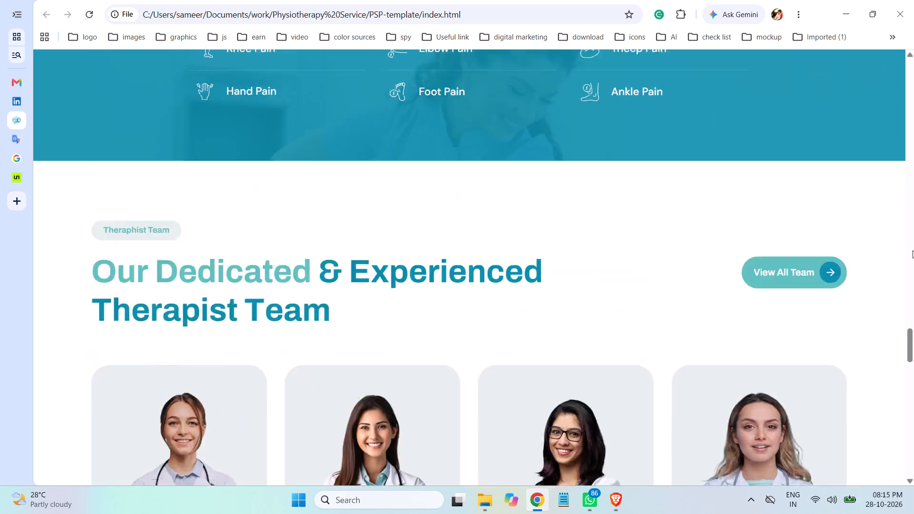
pyautogui.scroll(2, 886, 245)
pyautogui.scroll(-1, 886, 245)
pyautogui.scroll(4, 886, 245)
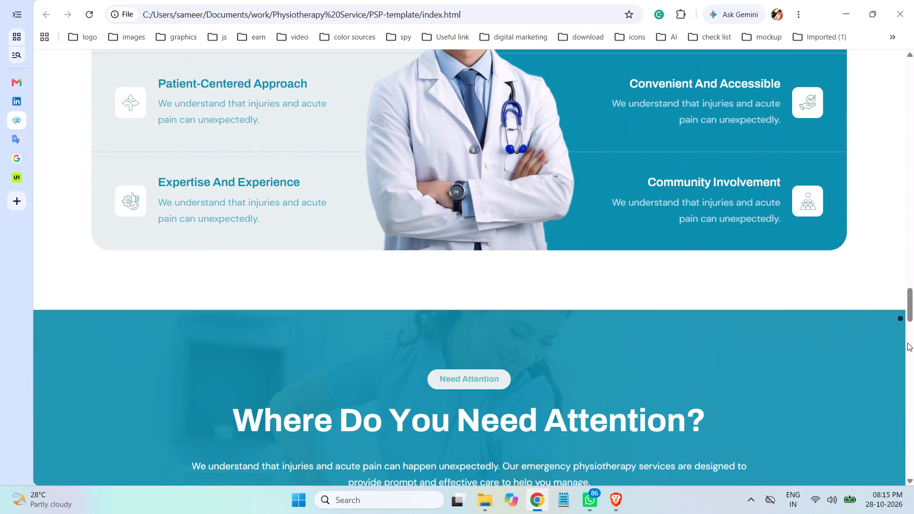
pyautogui.moveTo(906, 304); pyautogui.dragTo(913, 362)
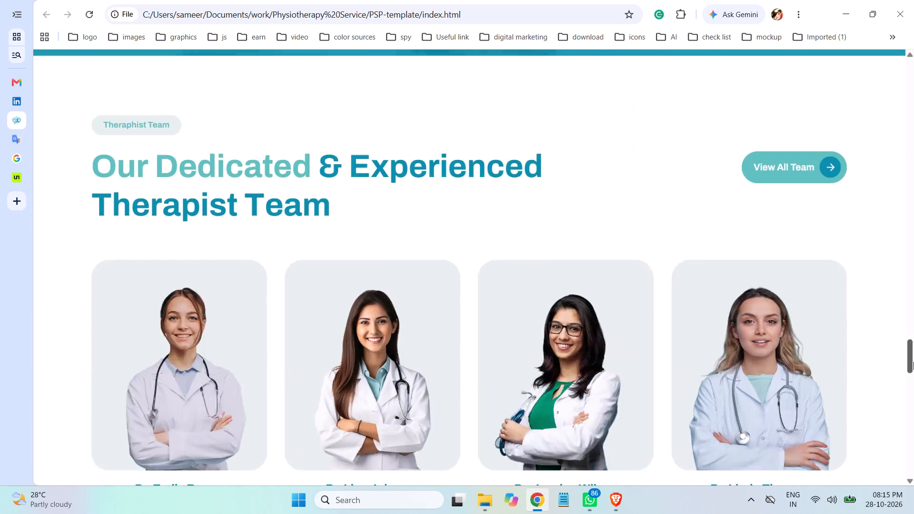
pyautogui.moveTo(913, 362); pyautogui.dragTo(888, 60)
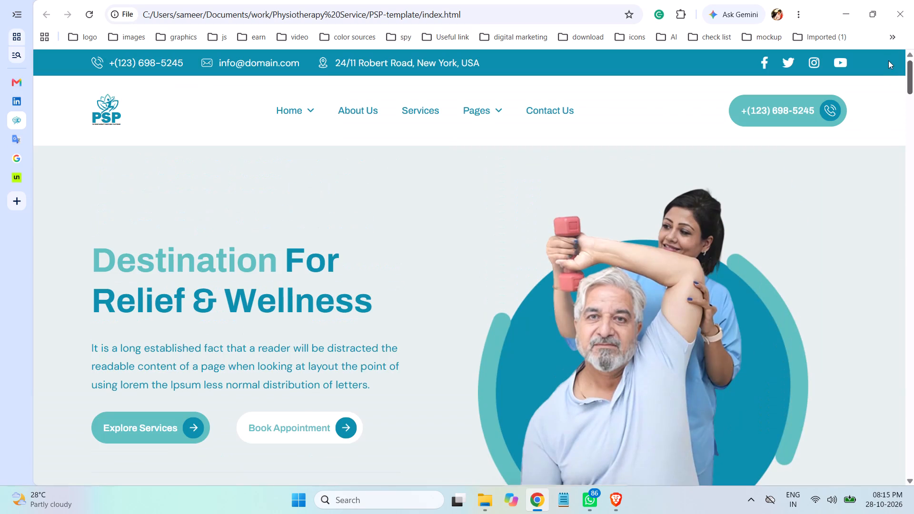
pyautogui.moveTo(888, 60); pyautogui.dragTo(890, 58)
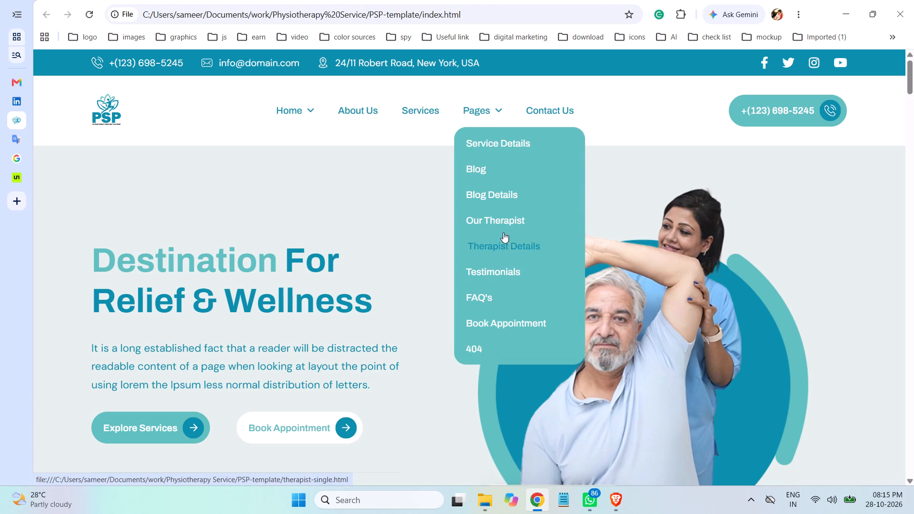
# Open the Our Therapist page from the site navigation and review its therapist cards, ending back at the page banner.
pyautogui.click(505, 221)
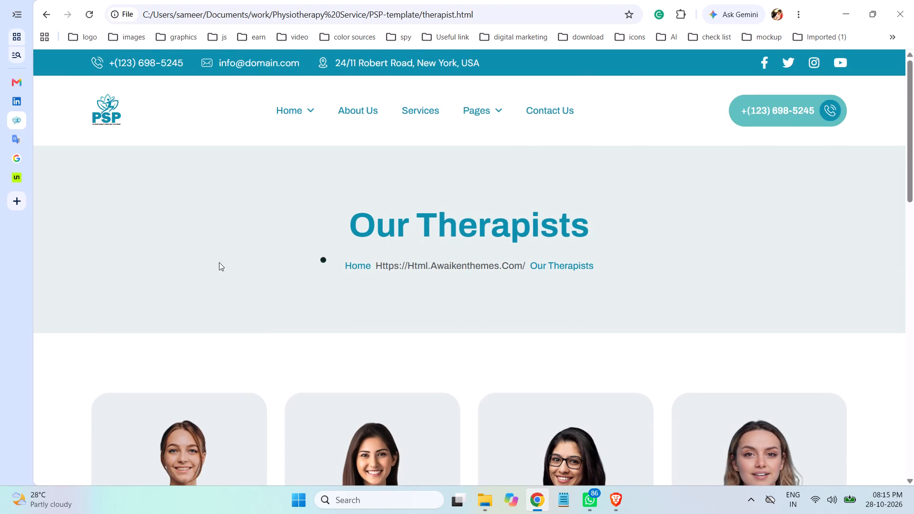
pyautogui.scroll(-2, 216, 261)
pyautogui.scroll(-2, 855, 231)
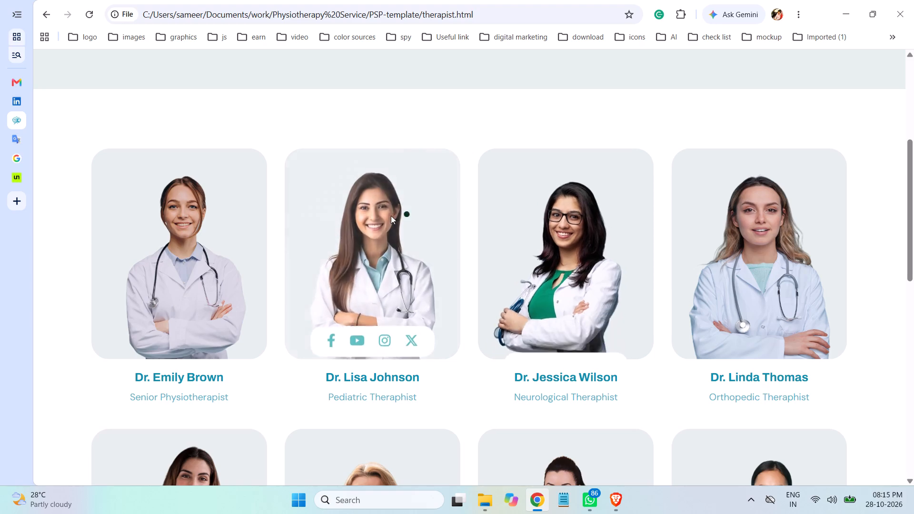
pyautogui.scroll(-2, 904, 226)
pyautogui.scroll(2, 904, 226)
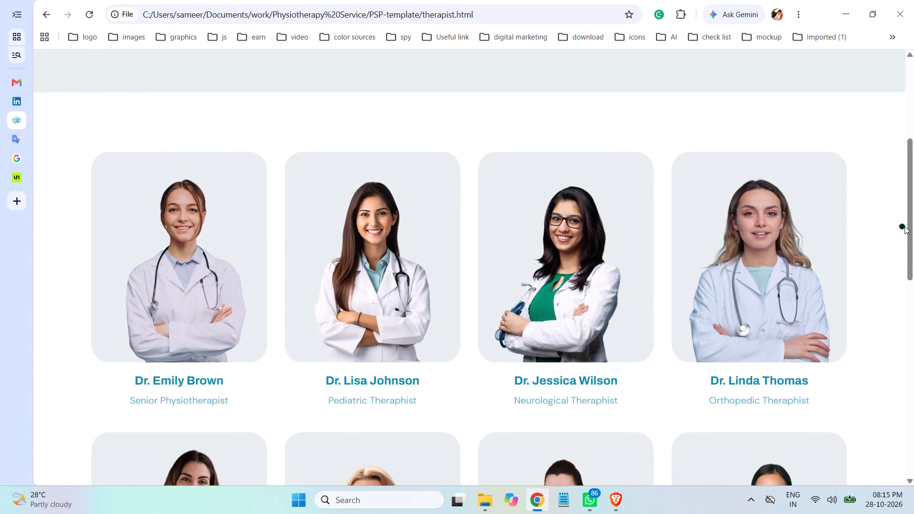
pyautogui.scroll(10, 904, 226)
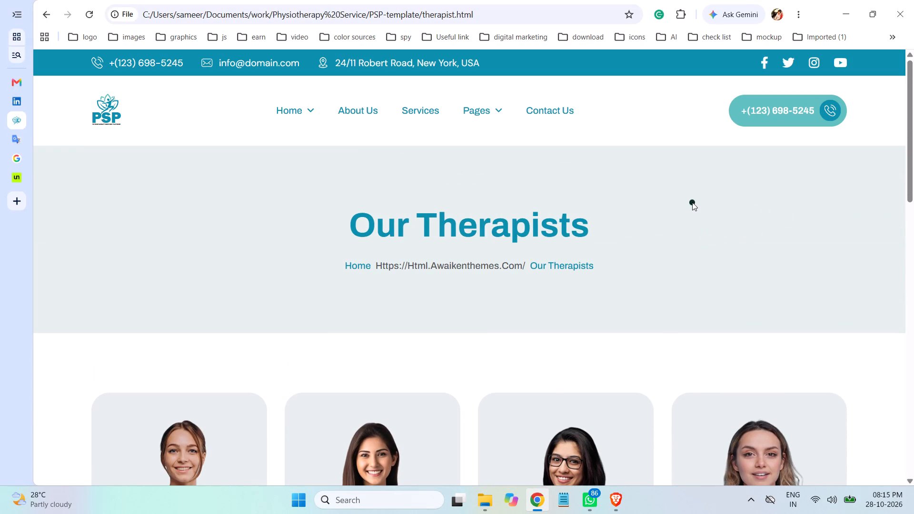
# Bring up the browser's page actions on the Our Therapists banner.
pyautogui.rightClick(692, 202)
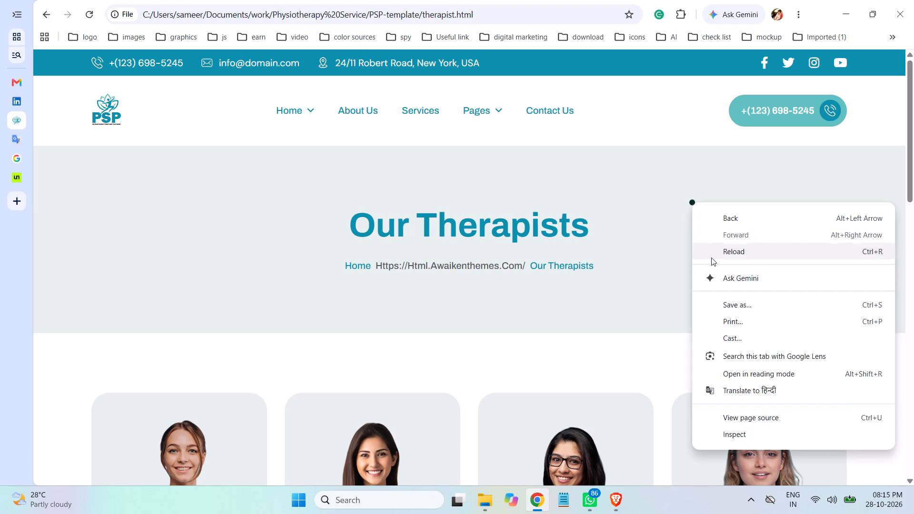
# Inspect the Our Therapists page header and set its background to #5ec0bf, sampled from the teal phone button, checking it against the page.
pyautogui.click(741, 435)
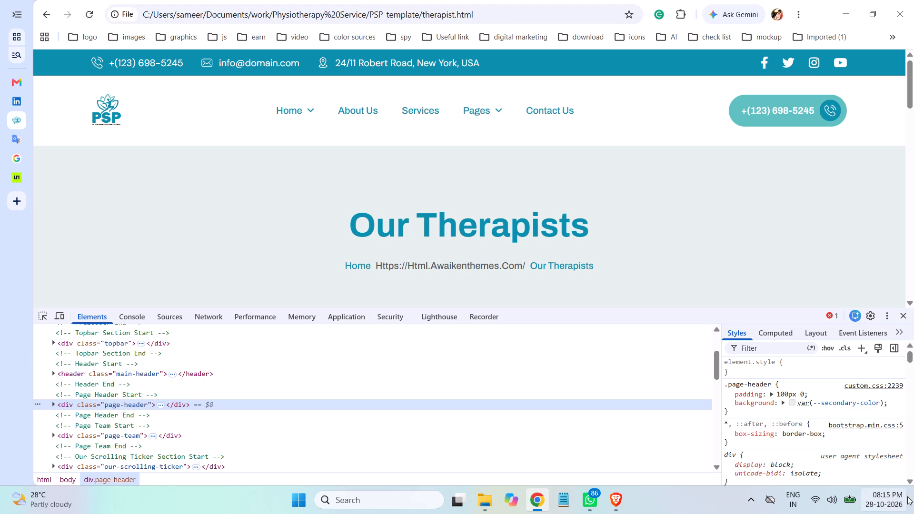
pyautogui.click(792, 403)
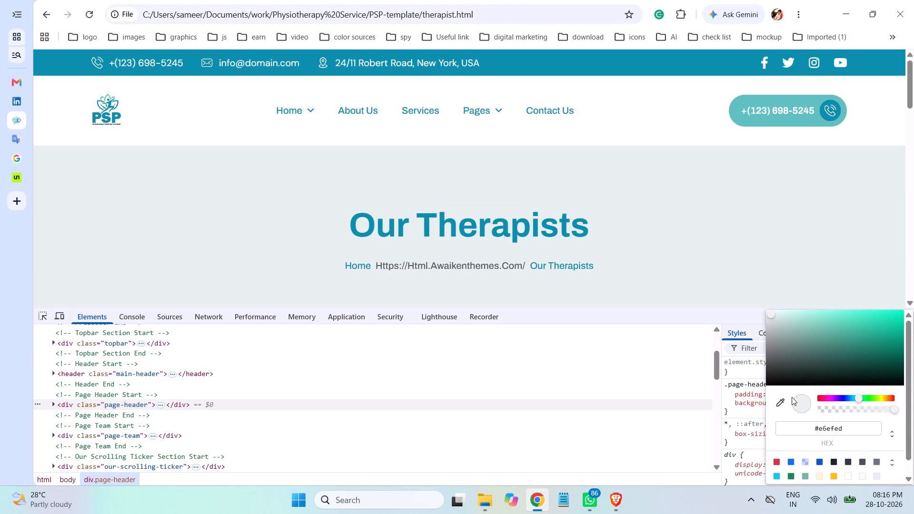
pyautogui.click(780, 400)
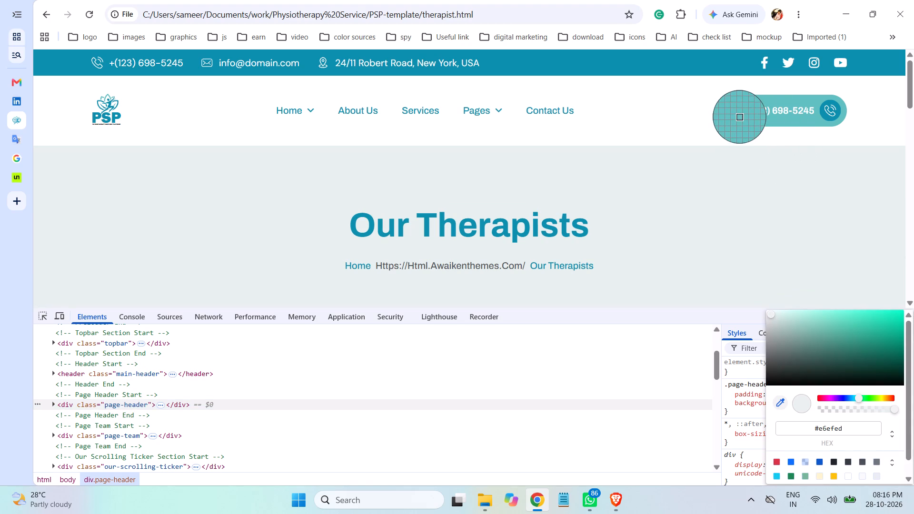
pyautogui.click(740, 117)
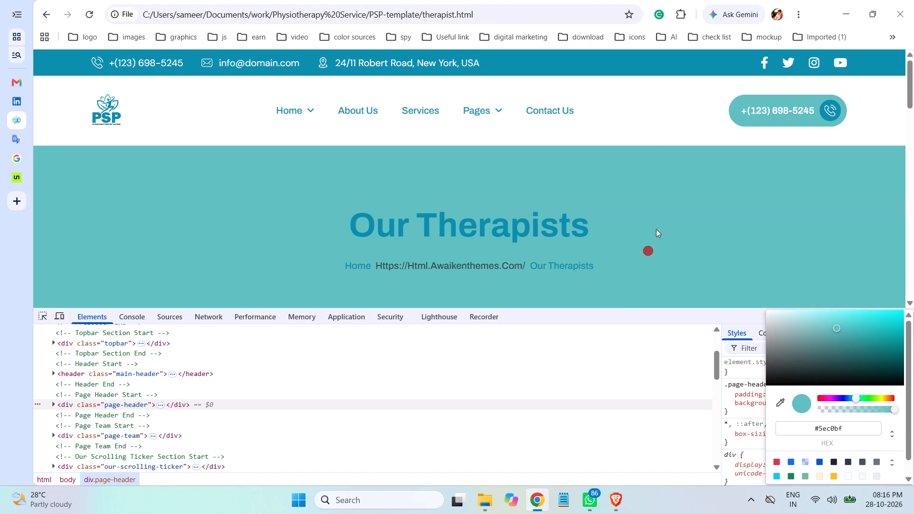
pyautogui.click(679, 315)
pyautogui.click(646, 118)
pyautogui.scroll(-2, 792, 303)
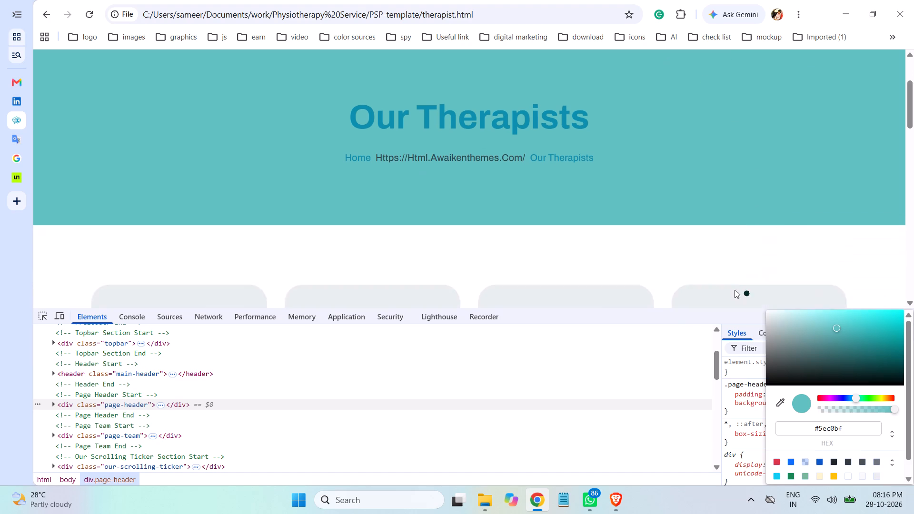
pyautogui.scroll(-2, 735, 290)
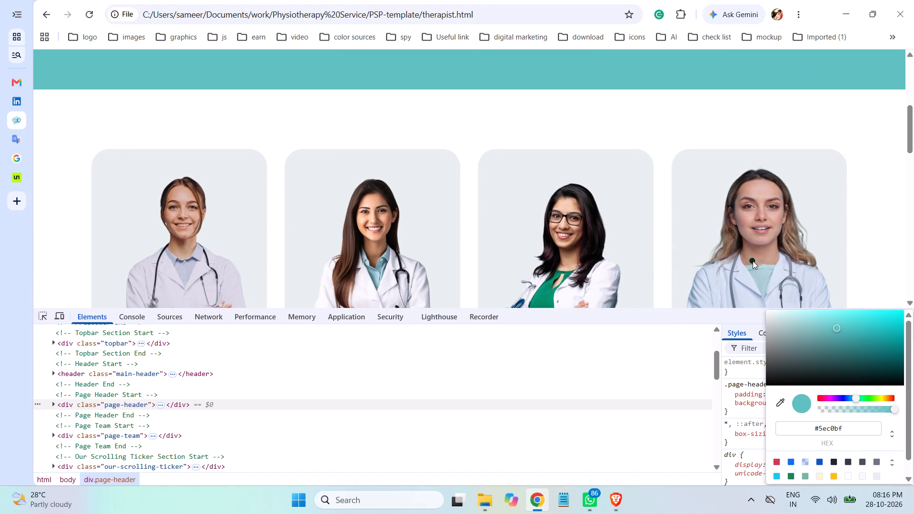
pyautogui.scroll(4, 753, 261)
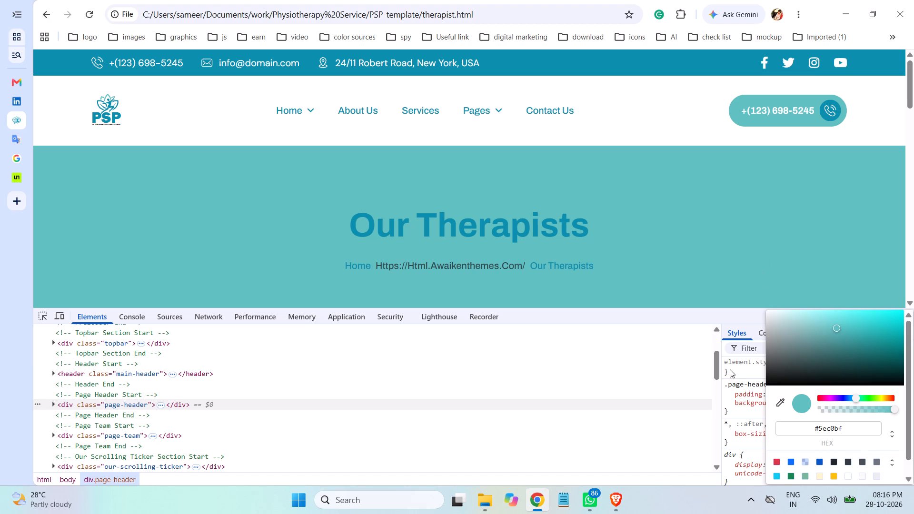
pyautogui.click(715, 363)
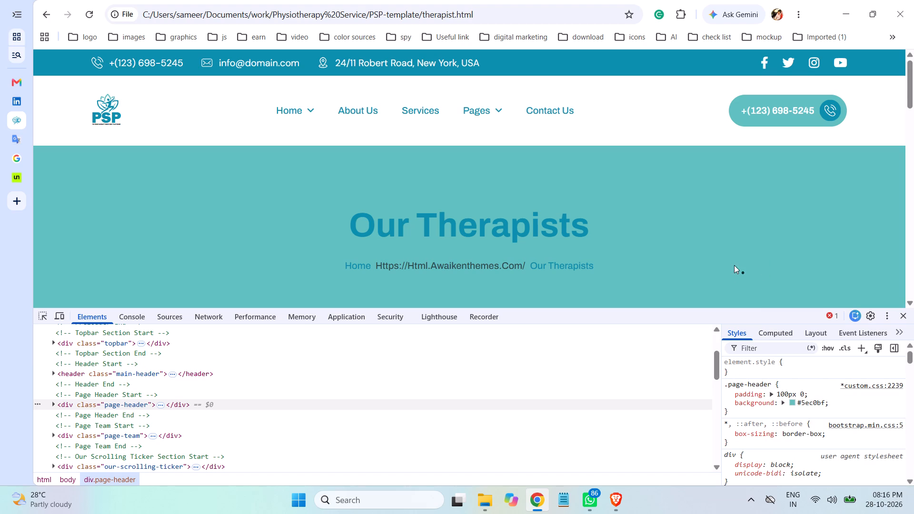
# Inspect the fourth therapist's photo in the first team row down to its img element, and close the inspector.
pyautogui.scroll(-4, 734, 265)
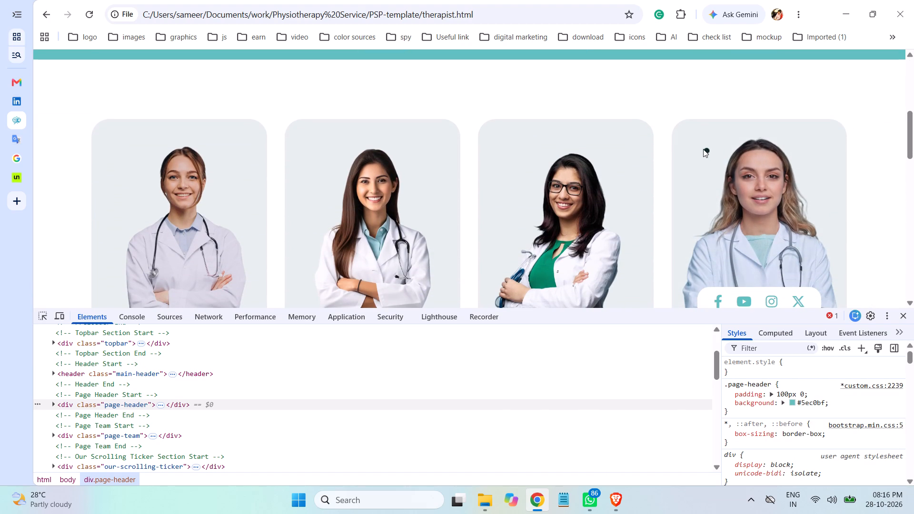
pyautogui.rightClick(702, 148)
pyautogui.click(735, 264)
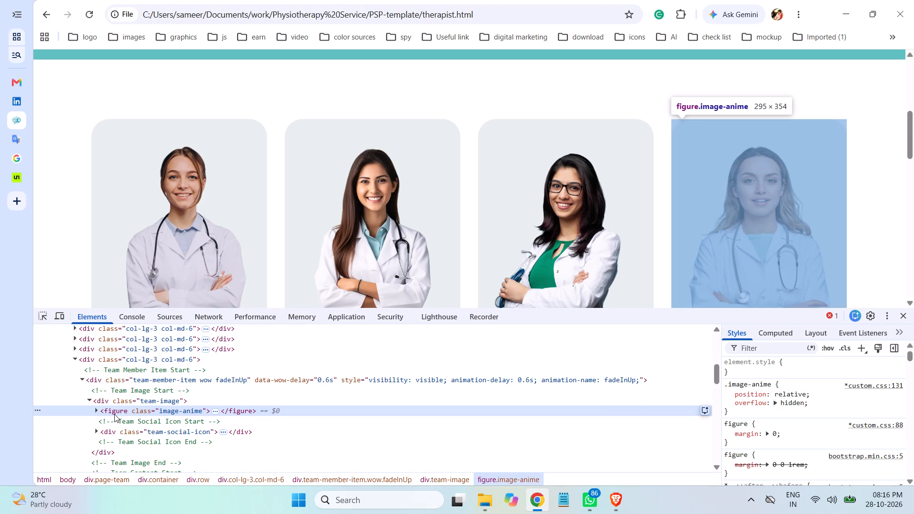
pyautogui.click(97, 409)
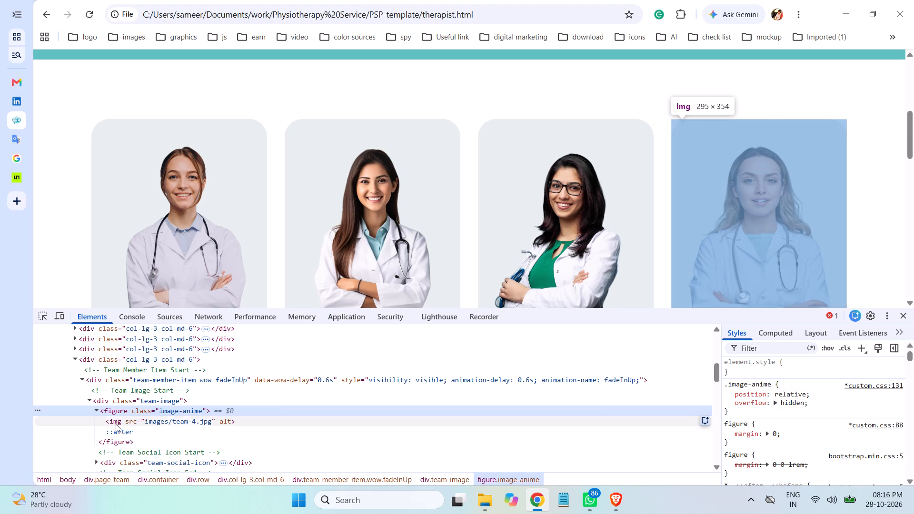
pyautogui.click(112, 421)
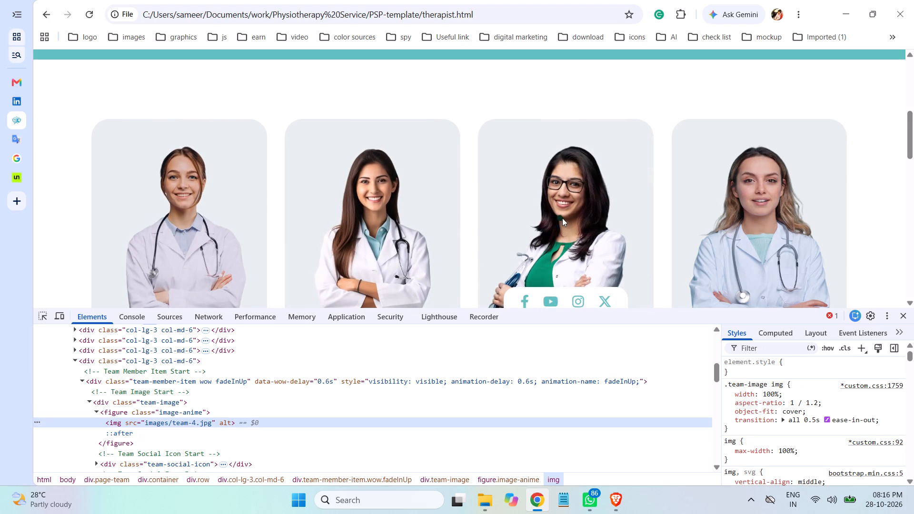
pyautogui.click(903, 316)
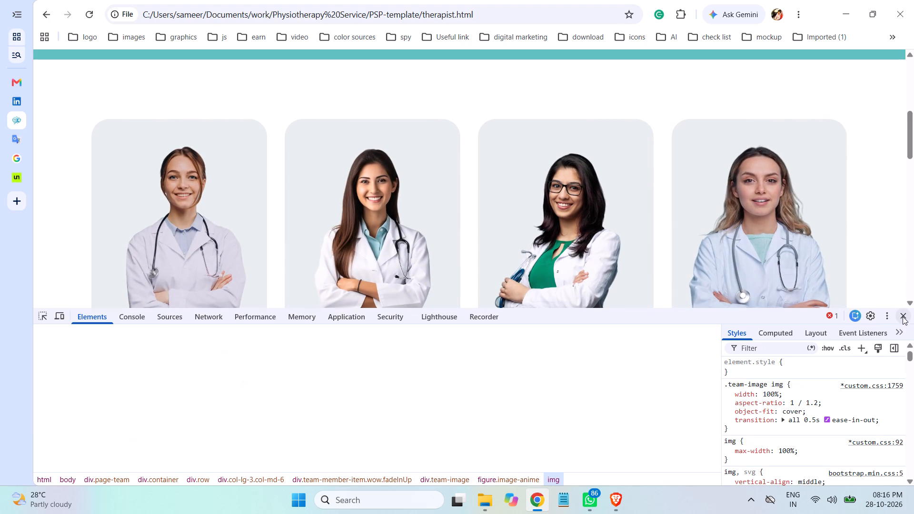
# Review the rest of the Our Therapists page: both rows of team cards, the scrolling ticker and the footer with its Contact heading.
pyautogui.scroll(-4, 848, 316)
pyautogui.scroll(1, 832, 304)
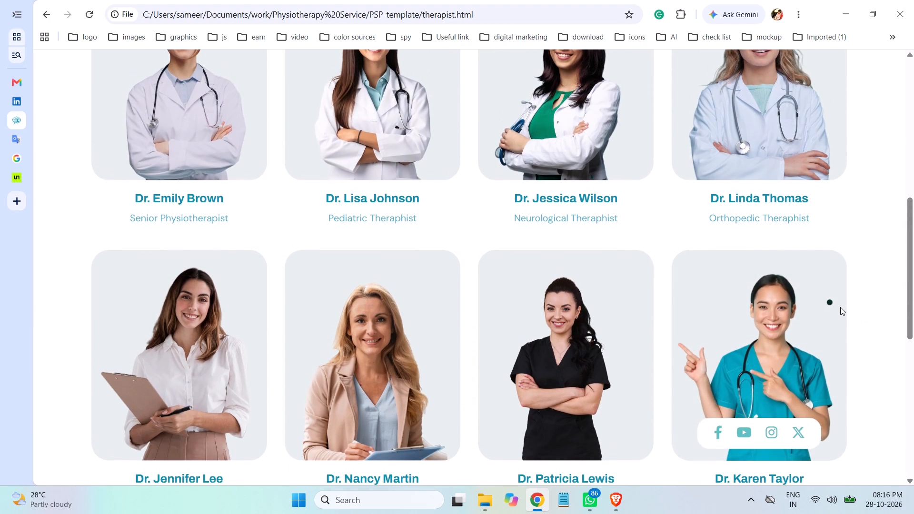
pyautogui.scroll(-2, 899, 320)
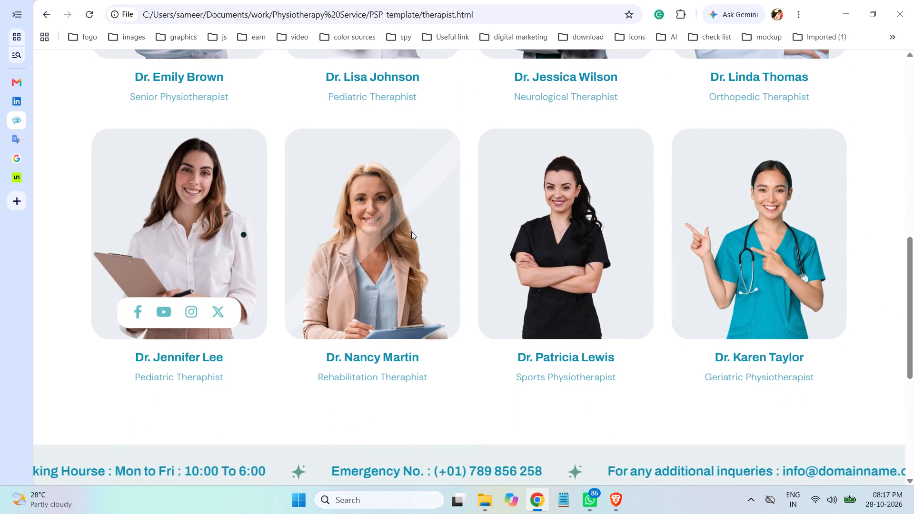
pyautogui.scroll(-2, 913, 227)
pyautogui.scroll(1, 913, 228)
pyautogui.scroll(-3, 913, 228)
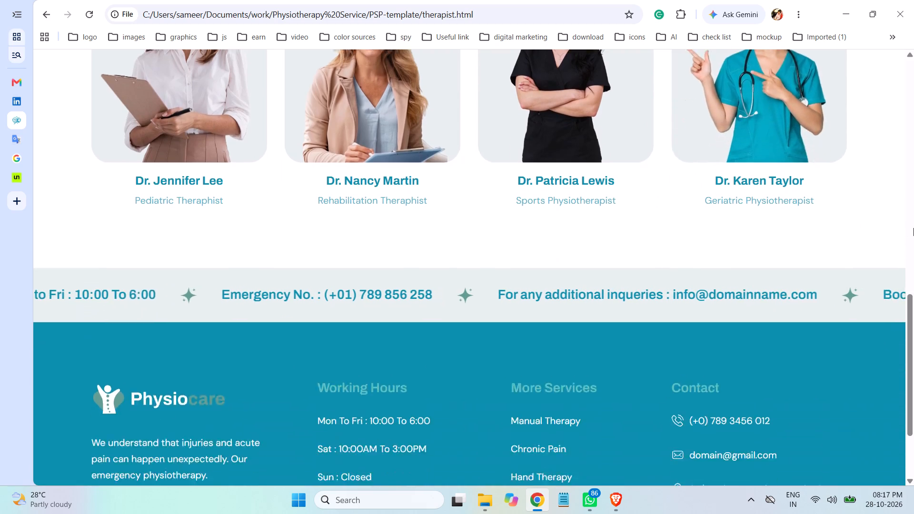
pyautogui.scroll(-1, 913, 228)
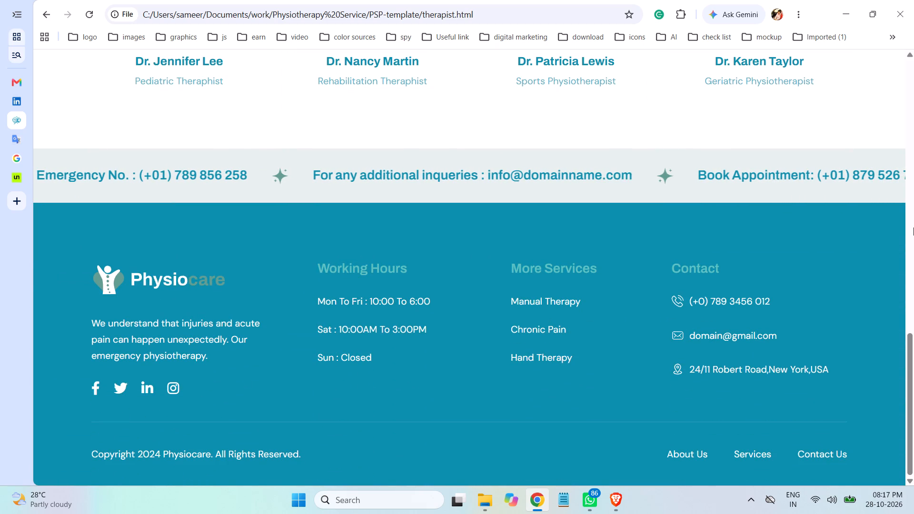
pyautogui.scroll(-1, 913, 227)
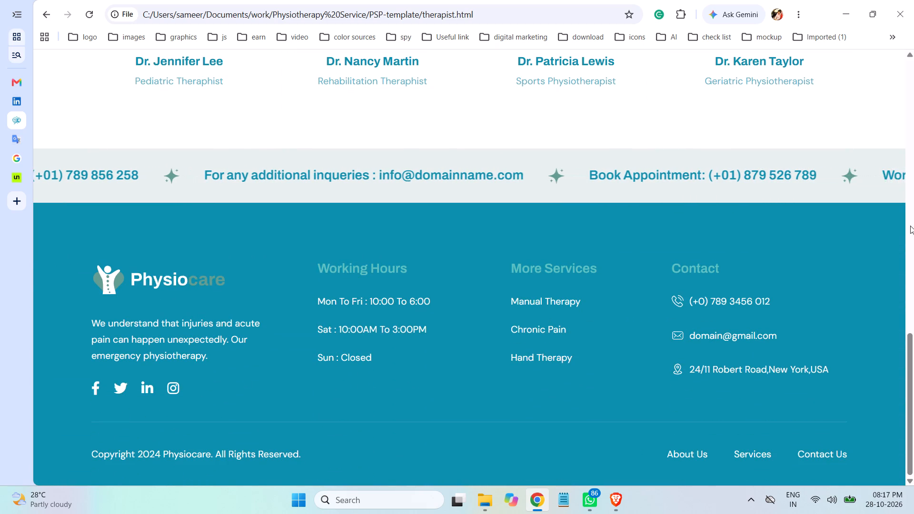
pyautogui.moveTo(672, 268); pyautogui.dragTo(738, 268)
pyautogui.click(756, 267)
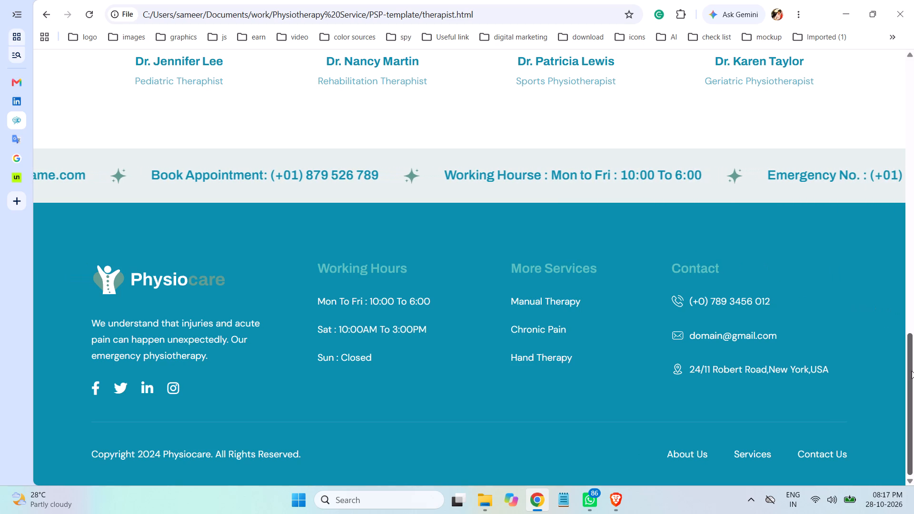
# Return to the top of the Our Therapists page and reload it.
pyautogui.moveTo(908, 365); pyautogui.dragTo(913, 70)
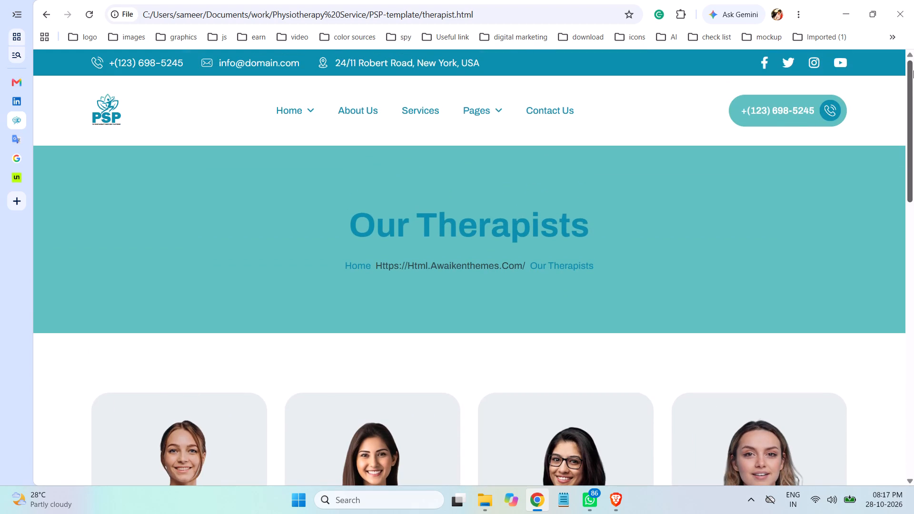
pyautogui.click(270, 14)
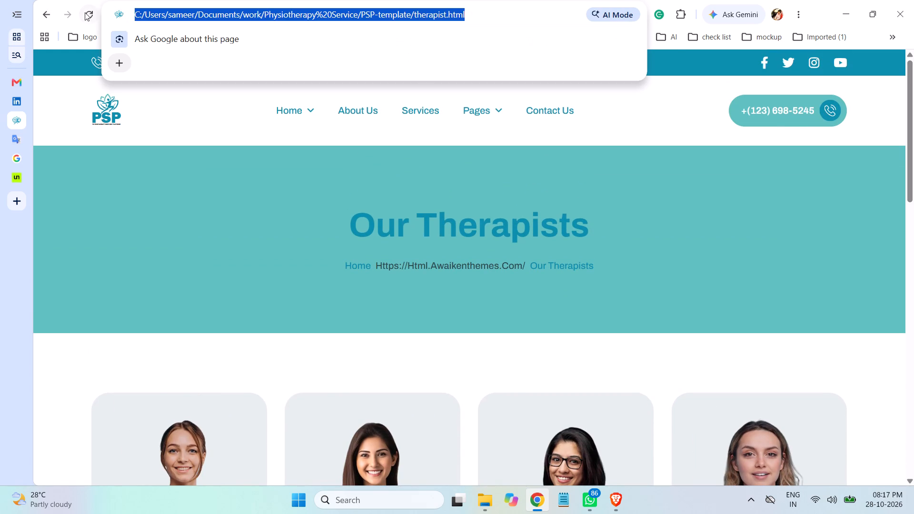
pyautogui.click(87, 14)
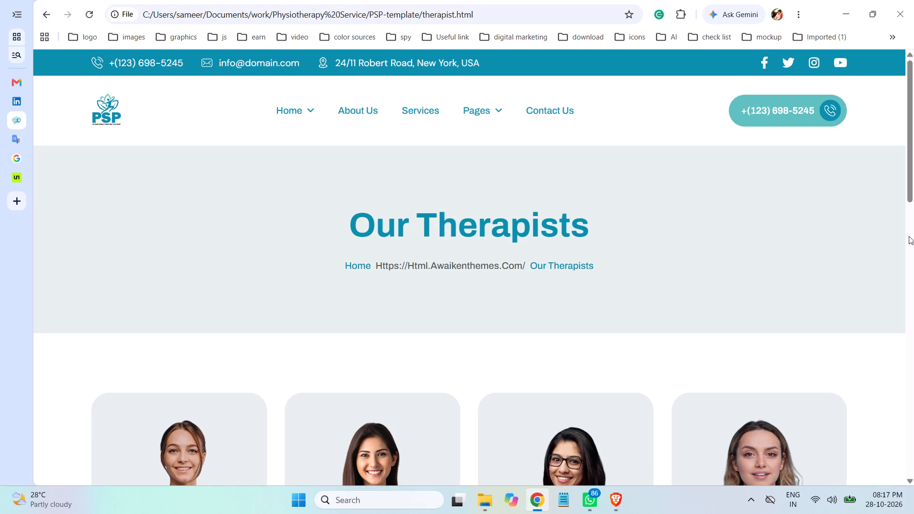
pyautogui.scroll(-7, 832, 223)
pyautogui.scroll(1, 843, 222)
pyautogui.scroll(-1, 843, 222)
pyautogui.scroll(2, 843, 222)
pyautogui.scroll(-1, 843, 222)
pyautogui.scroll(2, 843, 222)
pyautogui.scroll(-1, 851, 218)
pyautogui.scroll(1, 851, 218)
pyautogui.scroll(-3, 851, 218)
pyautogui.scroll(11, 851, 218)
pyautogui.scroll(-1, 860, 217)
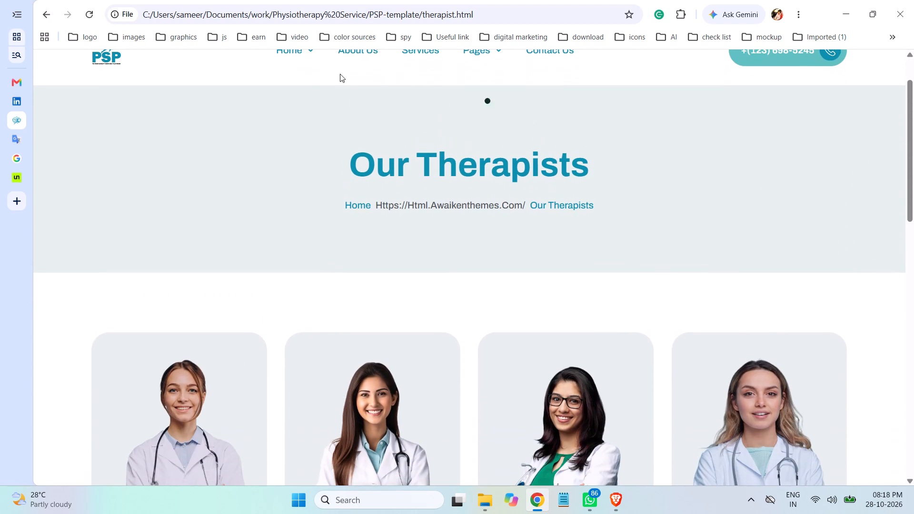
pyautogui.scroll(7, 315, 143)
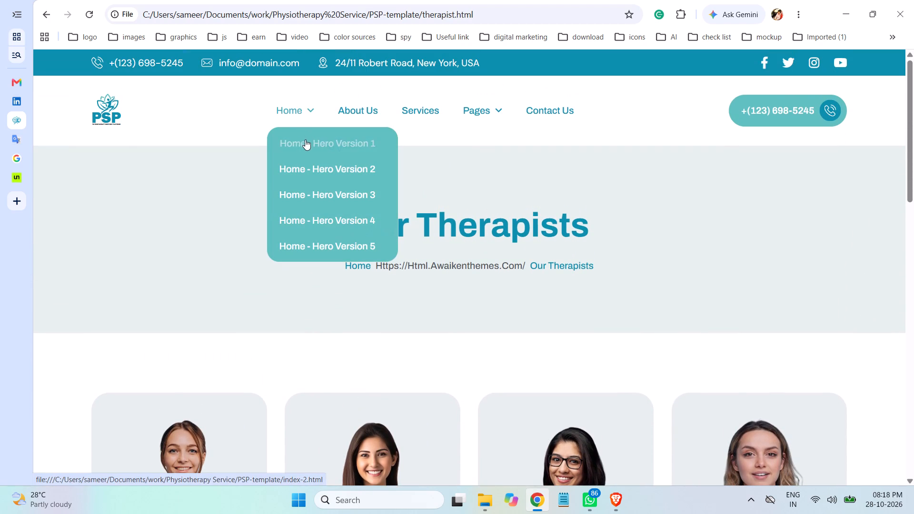
# Open the Home - Hero Version 1 and Hero Version 2 pages in turn to examine their hero sections.
pyautogui.click(307, 143)
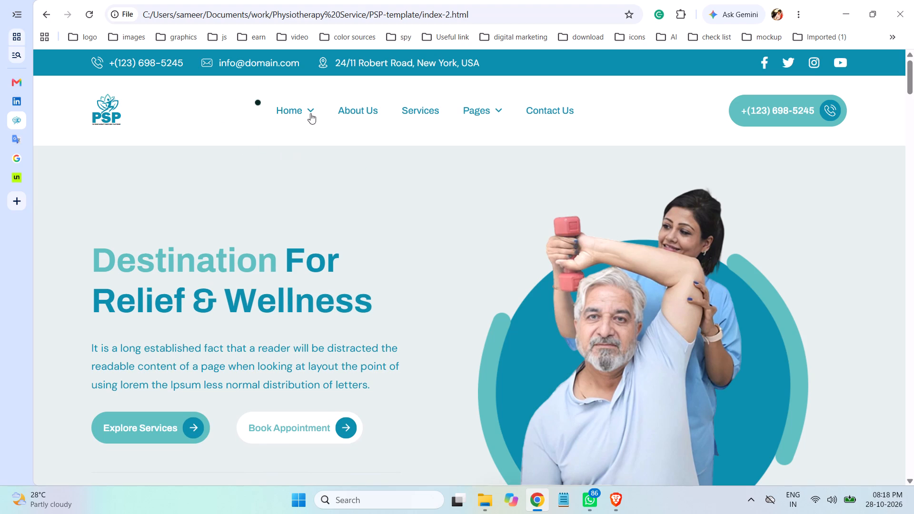
pyautogui.click(320, 170)
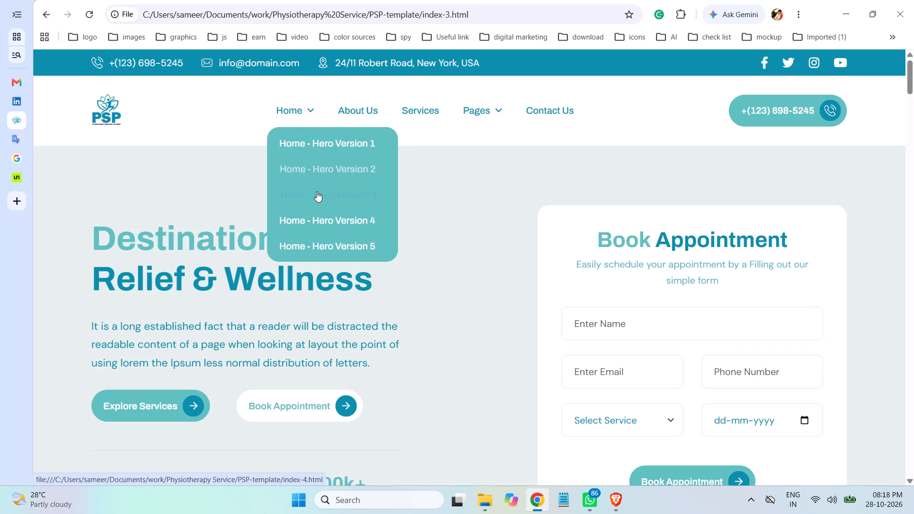
# Compare the Home - Hero Version 3 and Hero Version 4 pages, checking the hero image and the highlights strip beneath it.
pyautogui.click(317, 191)
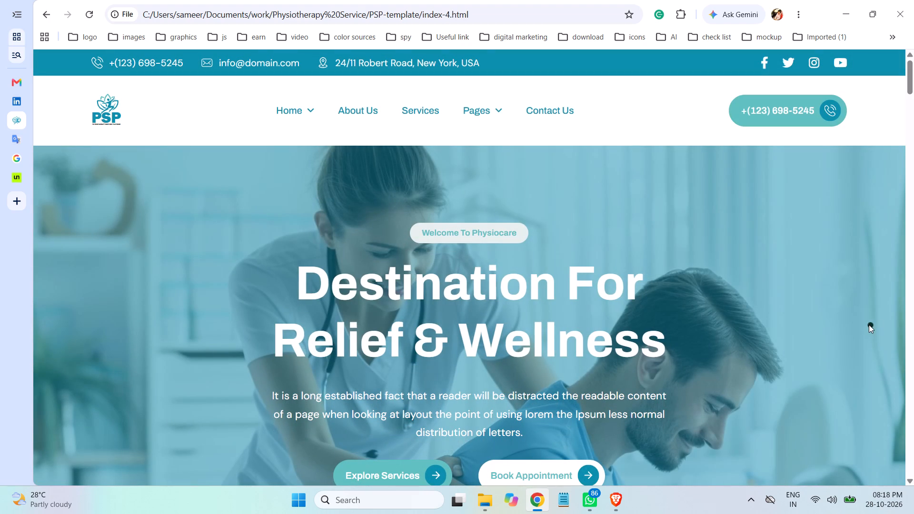
pyautogui.scroll(-2, 869, 324)
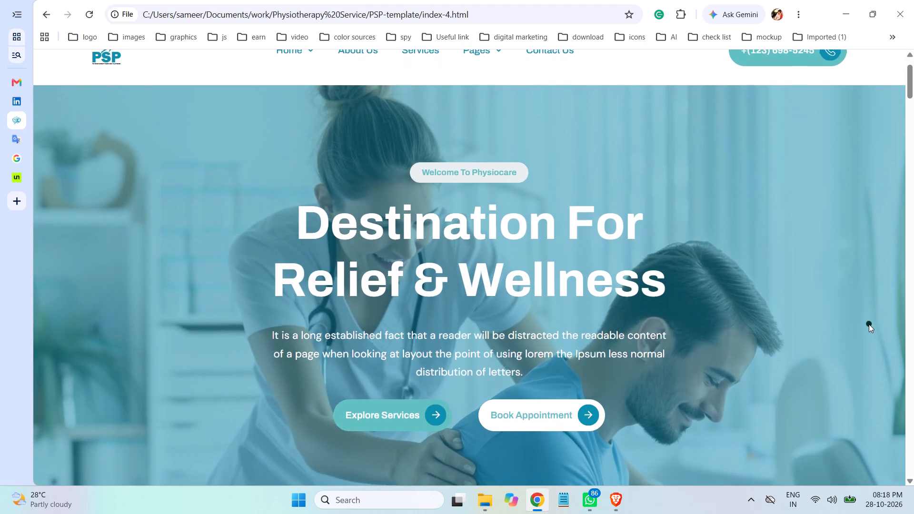
pyautogui.scroll(-2, 869, 324)
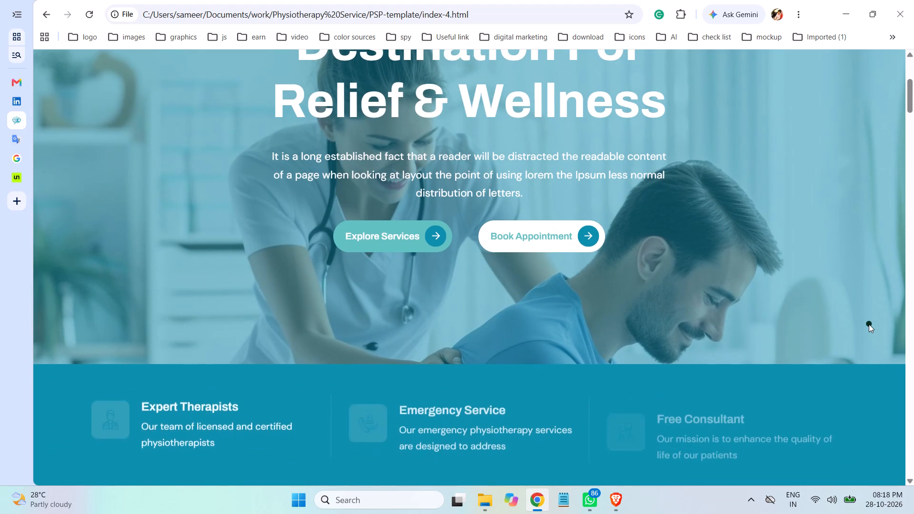
pyautogui.scroll(12, 869, 324)
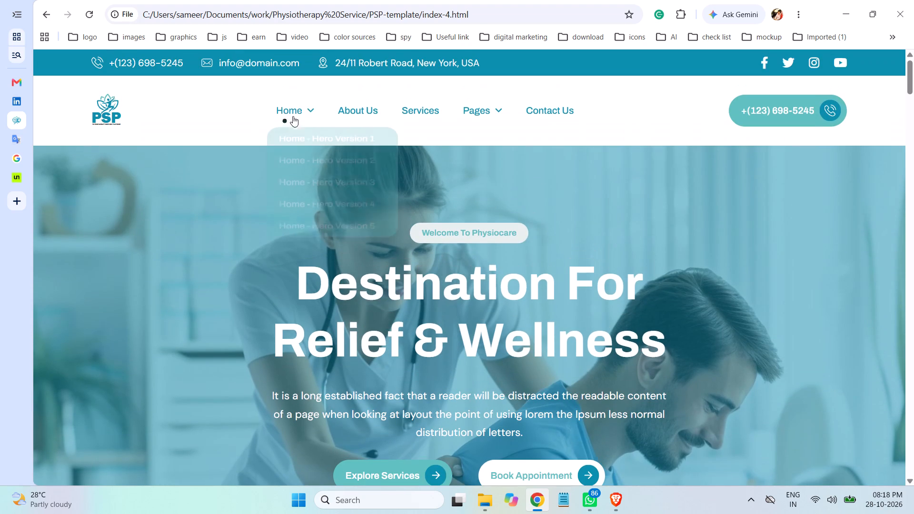
pyautogui.click(327, 218)
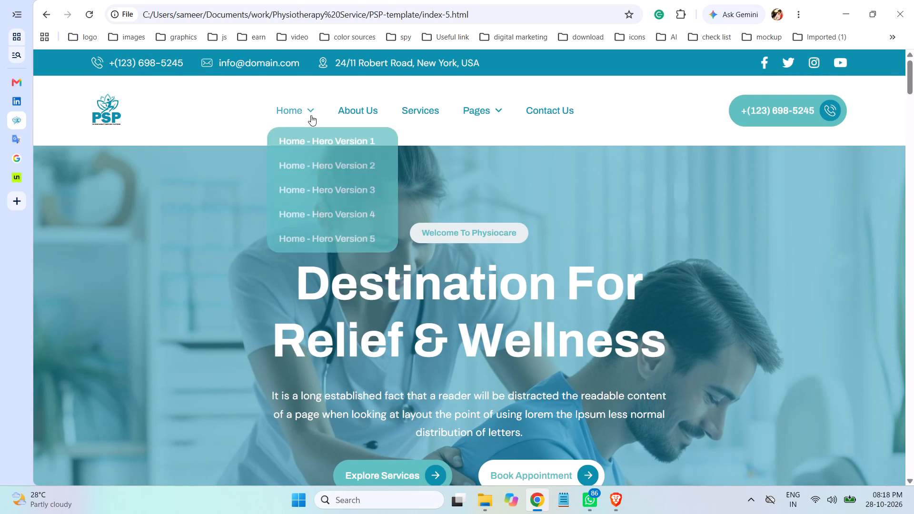
pyautogui.click(329, 194)
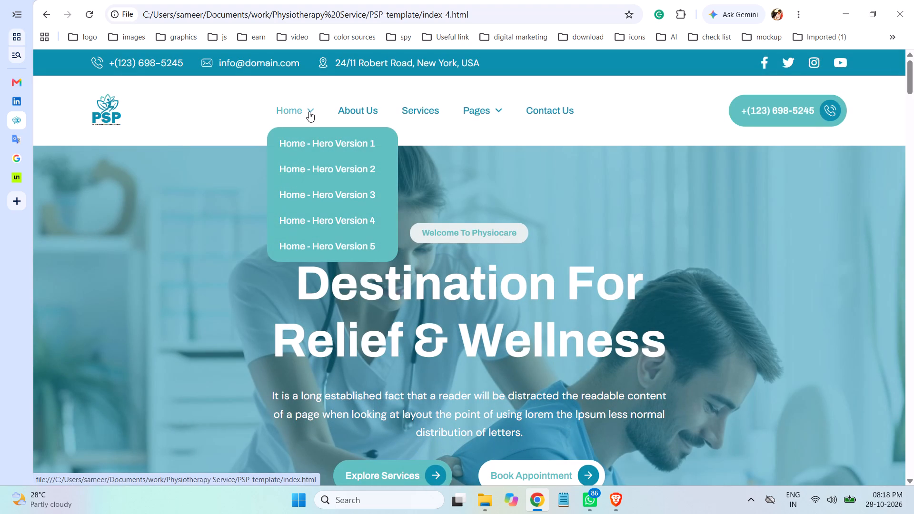
# Open Home - Hero Version 5 and review its video hero, highlights strip and About Us section.
pyautogui.click(338, 248)
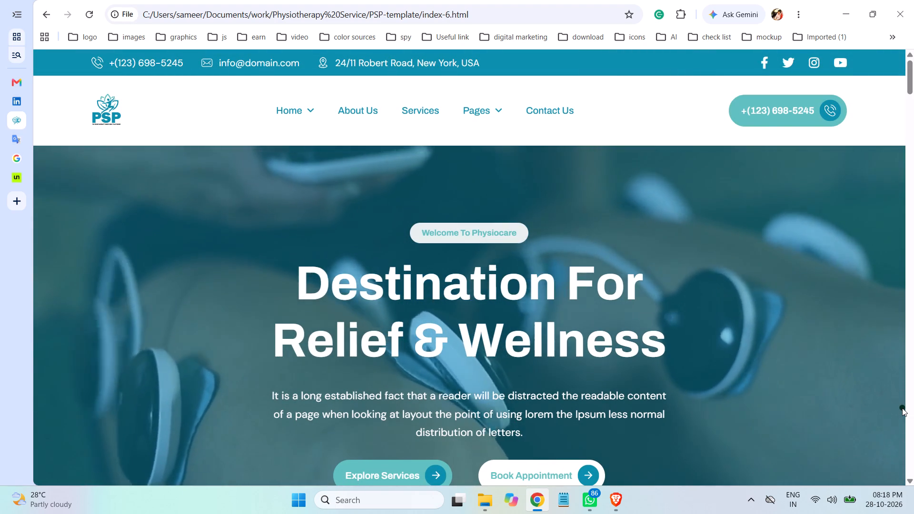
pyautogui.scroll(-3, 902, 408)
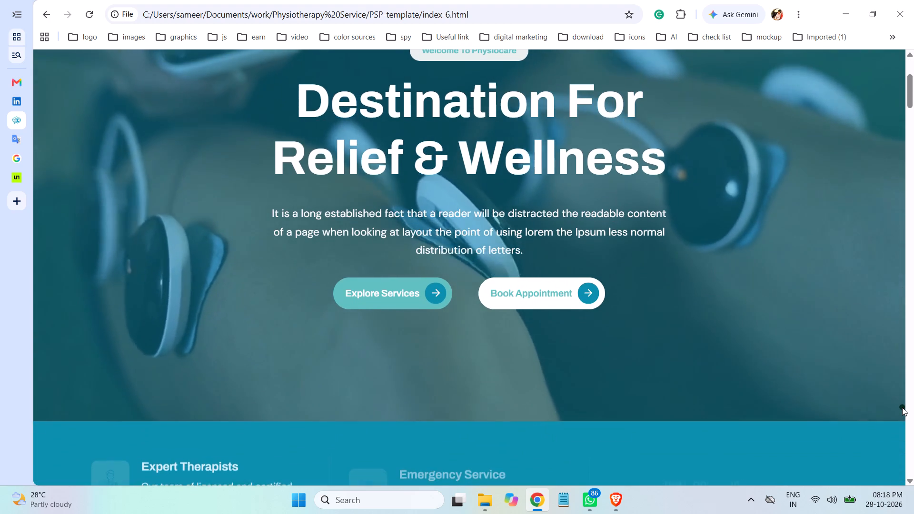
pyautogui.scroll(-3, 902, 407)
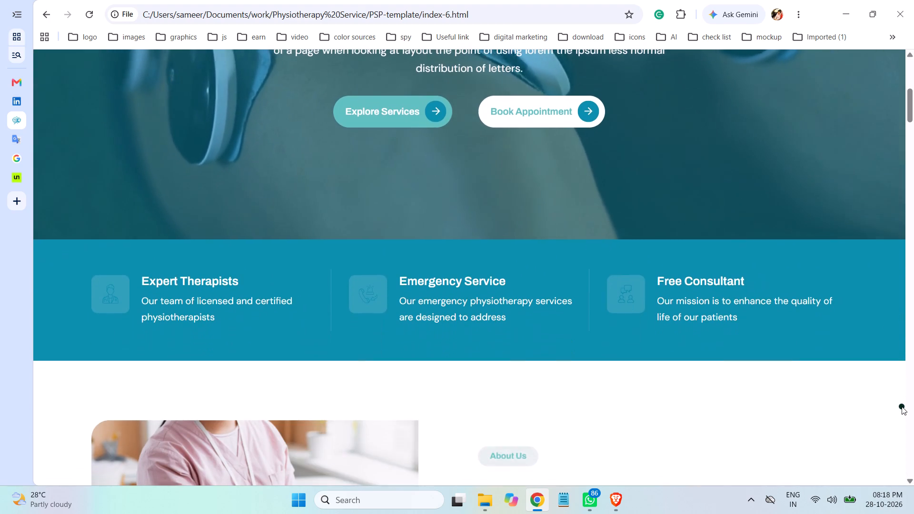
pyautogui.scroll(-6, 902, 406)
pyautogui.scroll(1, 902, 403)
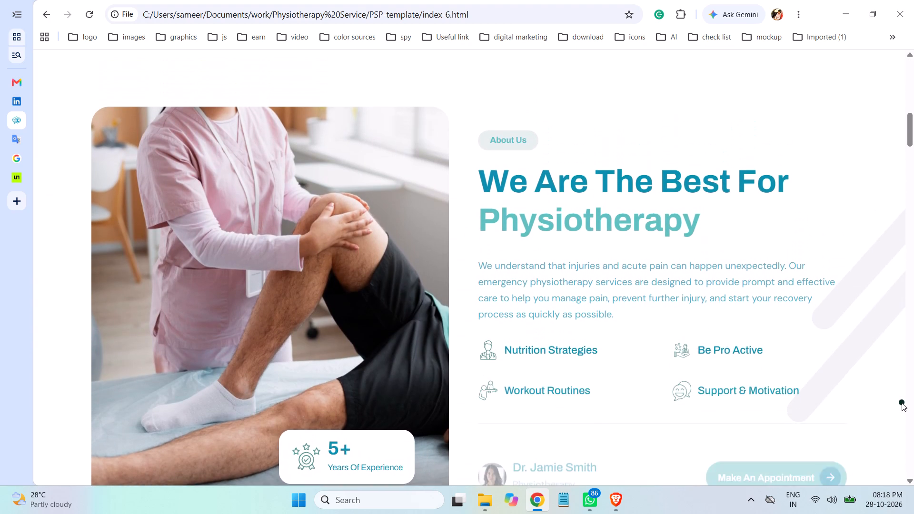
pyautogui.scroll(2, 902, 403)
pyautogui.scroll(-1, 902, 403)
pyautogui.scroll(5, 902, 403)
pyautogui.scroll(-1, 902, 401)
pyautogui.scroll(3, 902, 401)
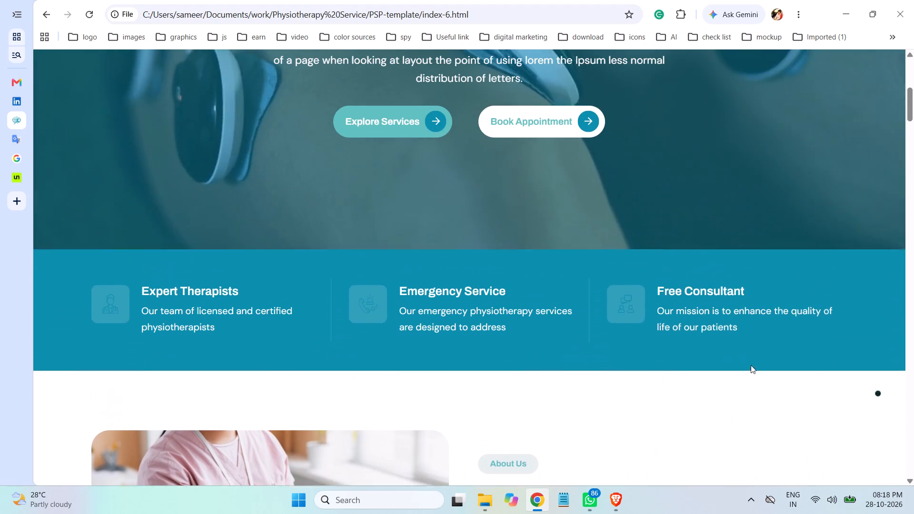
pyautogui.scroll(-1, 484, 255)
pyautogui.scroll(7, 483, 255)
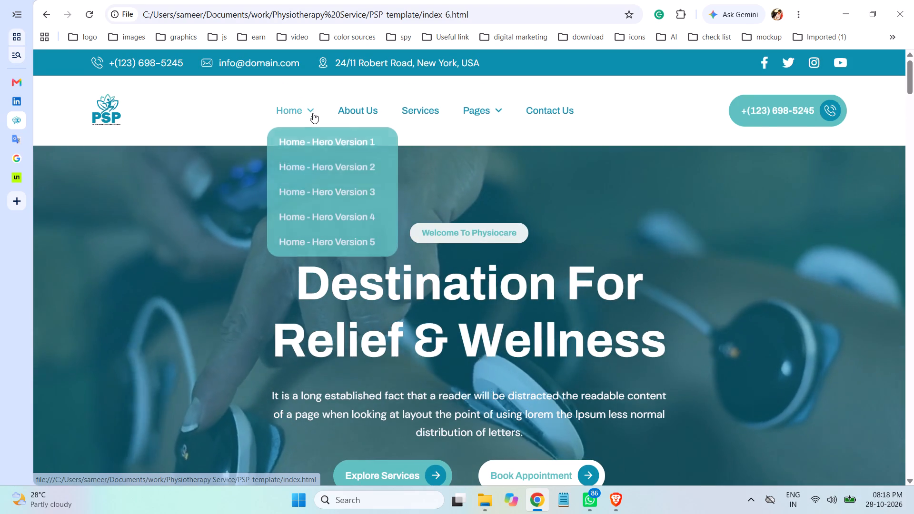
# Open Home - Hero Version 1 and review its hero, highlights strip and About Us section.
pyautogui.click(317, 140)
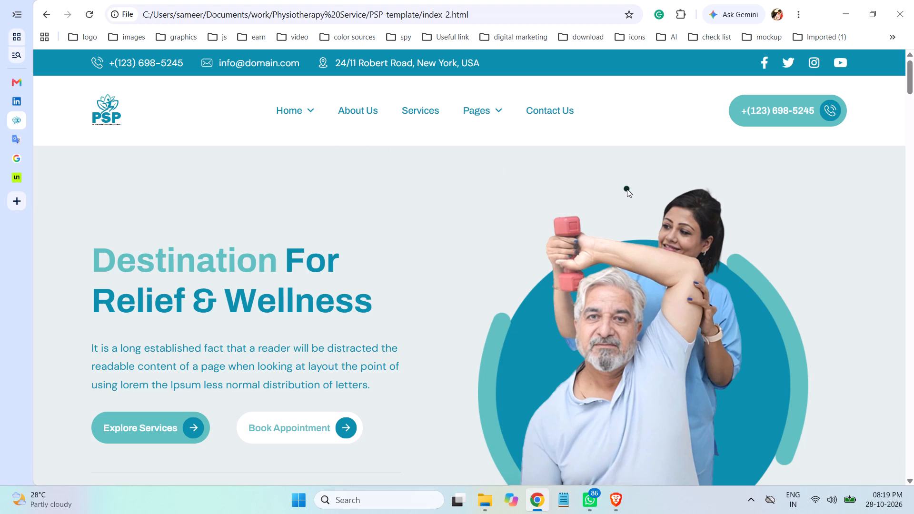
pyautogui.scroll(-4, 904, 279)
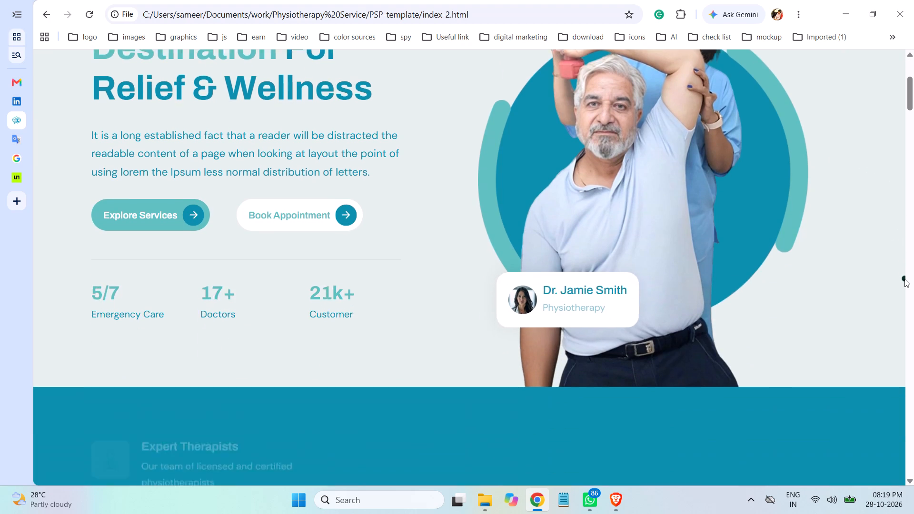
pyautogui.scroll(-4, 904, 279)
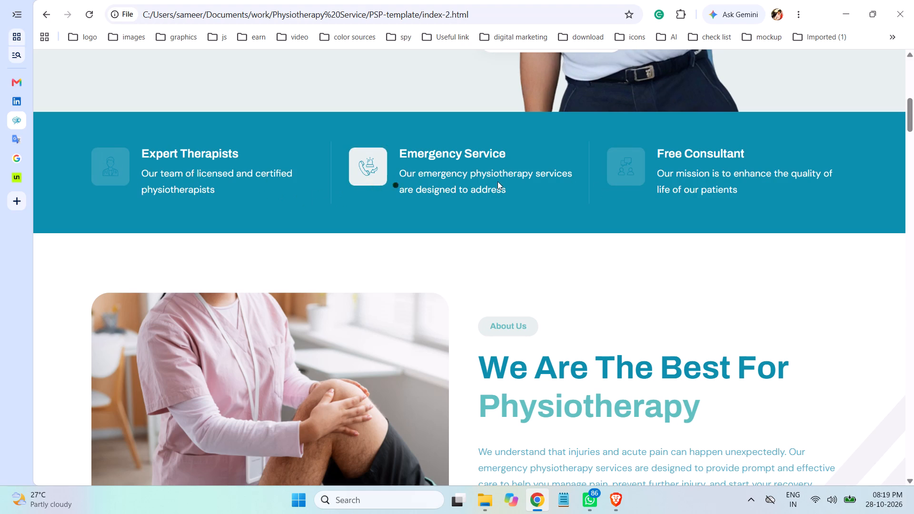
pyautogui.scroll(-3, 913, 281)
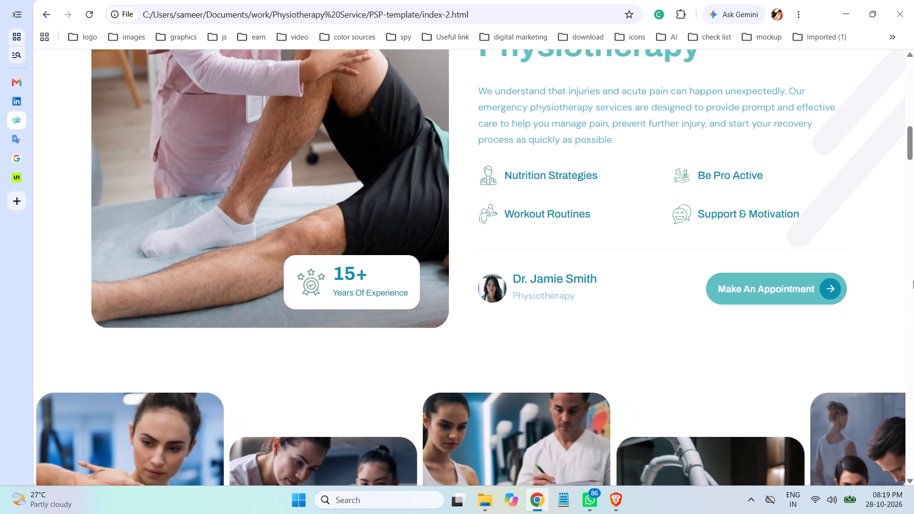
# Review the treatment photo strip and the service cards of the Hero Version 1 home page.
pyautogui.scroll(-3, 913, 281)
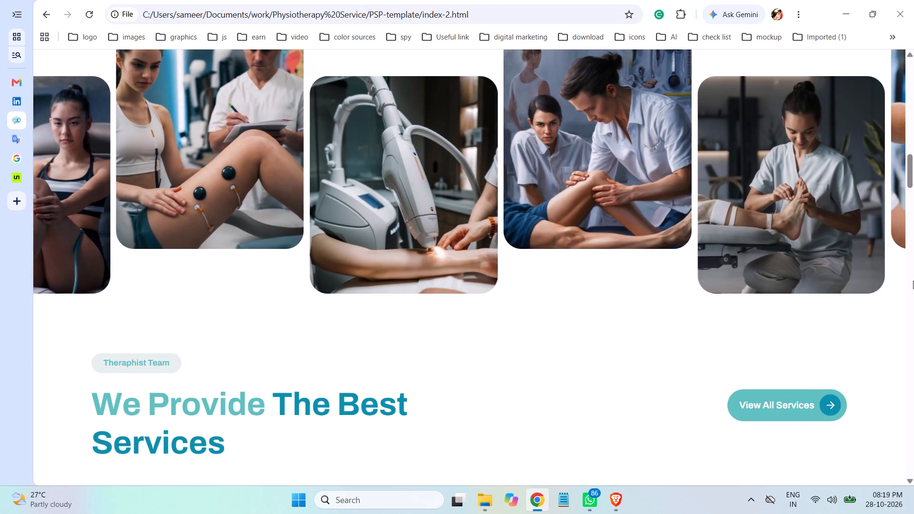
pyautogui.scroll(-1, 913, 281)
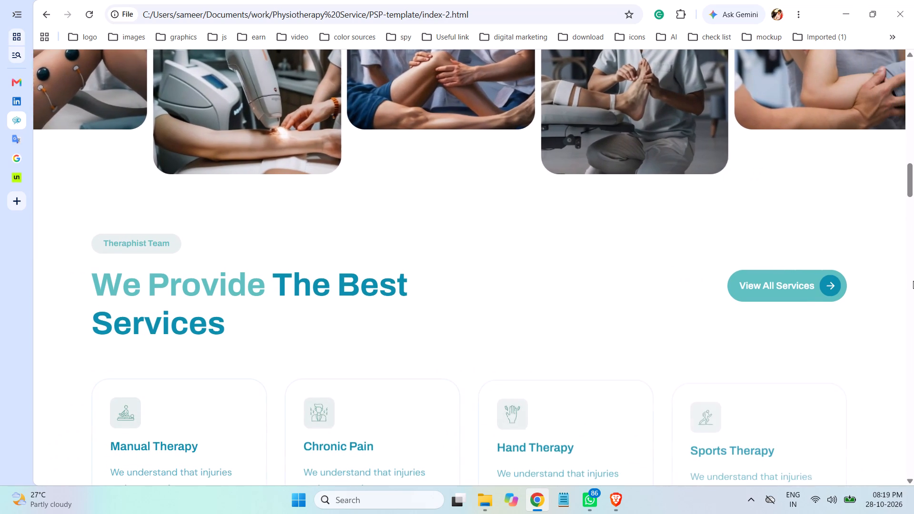
pyautogui.scroll(-2, 913, 281)
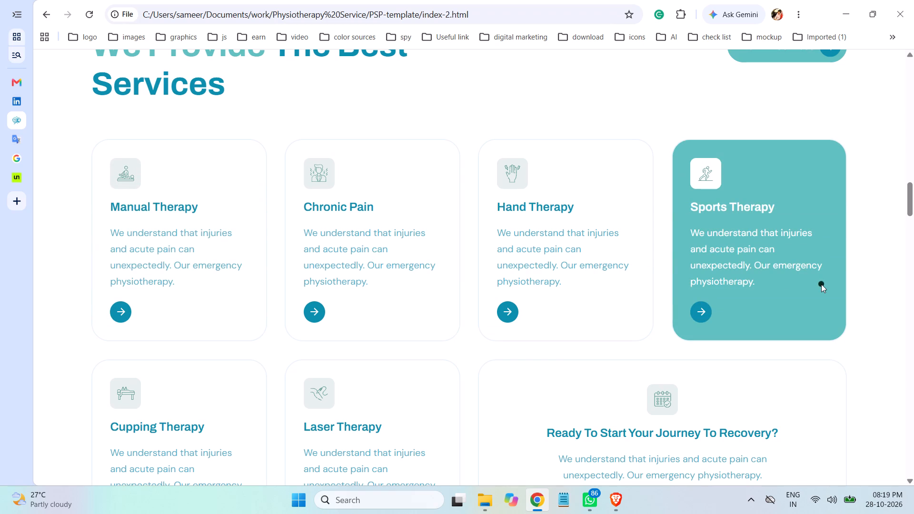
pyautogui.scroll(-6, 912, 349)
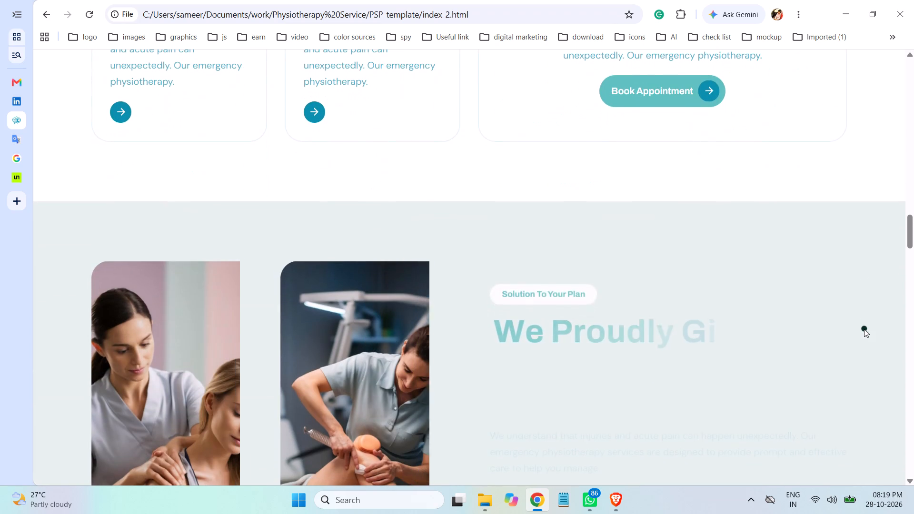
# Review the Quality Treatment section and the Why Us section on care and rehabilitation.
pyautogui.scroll(-2, 864, 329)
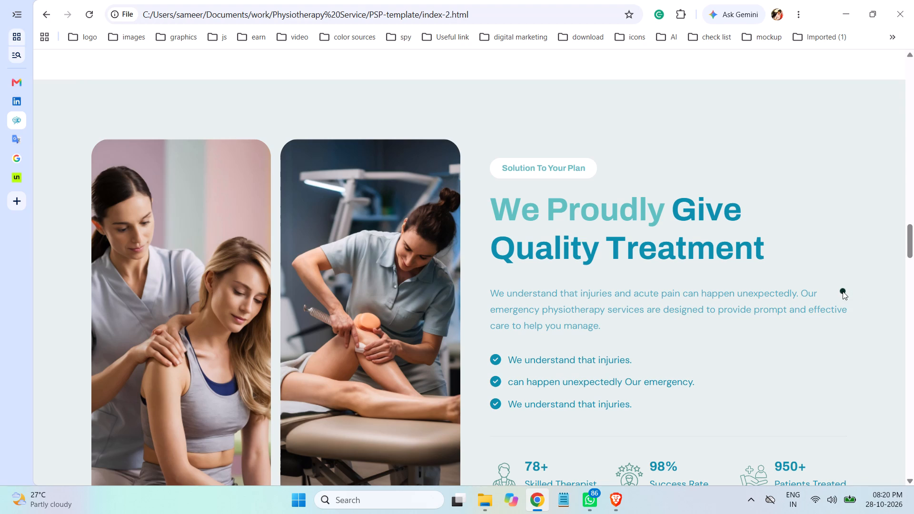
pyautogui.scroll(-1, 843, 291)
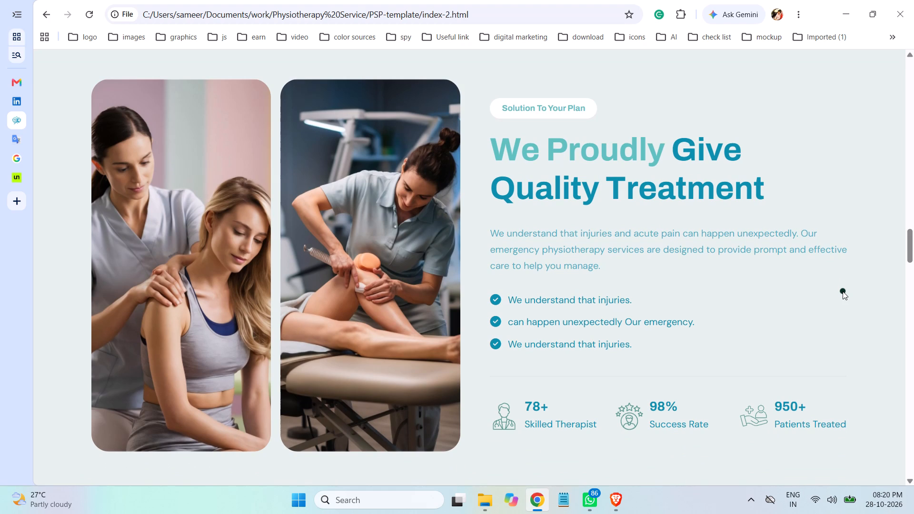
pyautogui.scroll(-6, 843, 291)
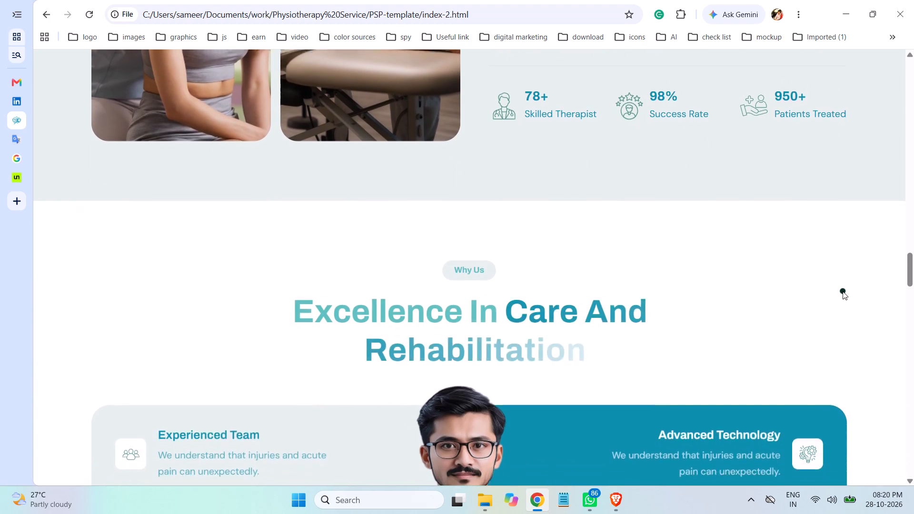
pyautogui.scroll(-2, 843, 291)
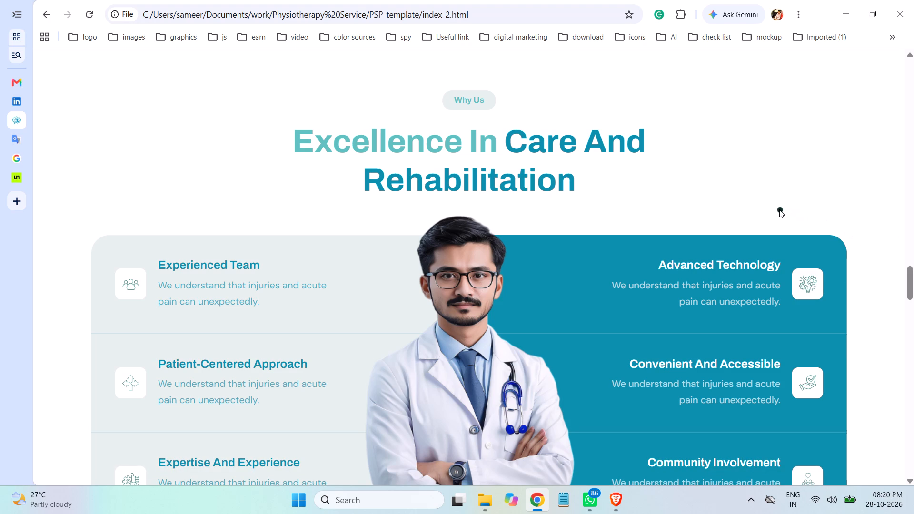
pyautogui.scroll(-3, 779, 209)
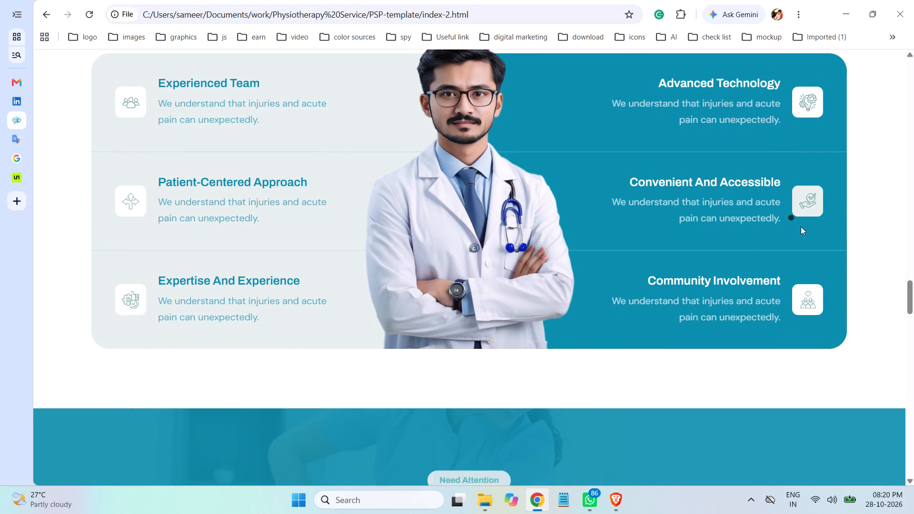
pyautogui.click(616, 501)
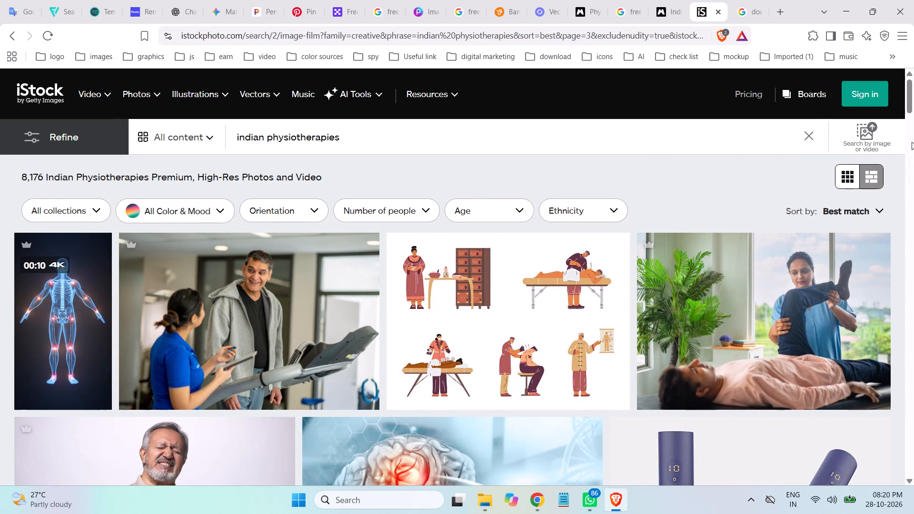
pyautogui.moveTo(911, 101); pyautogui.dragTo(913, 119)
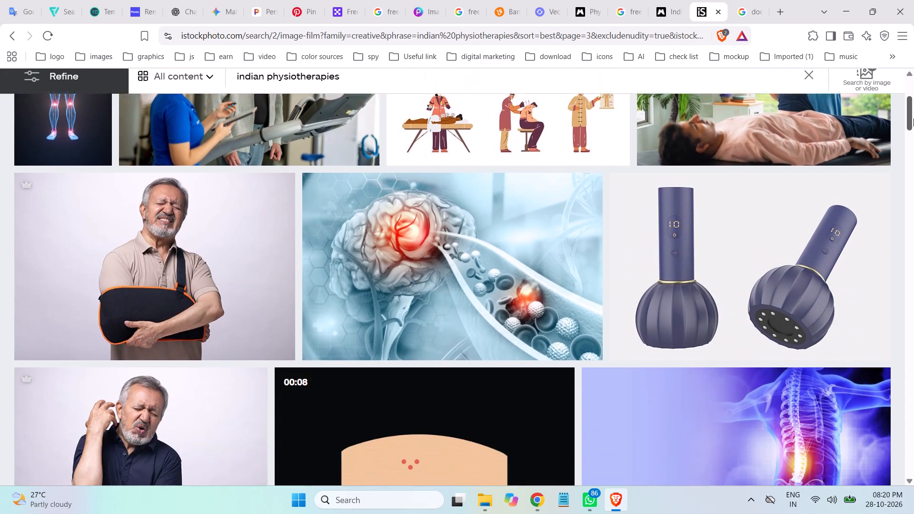
pyautogui.moveTo(913, 119); pyautogui.dragTo(913, 424)
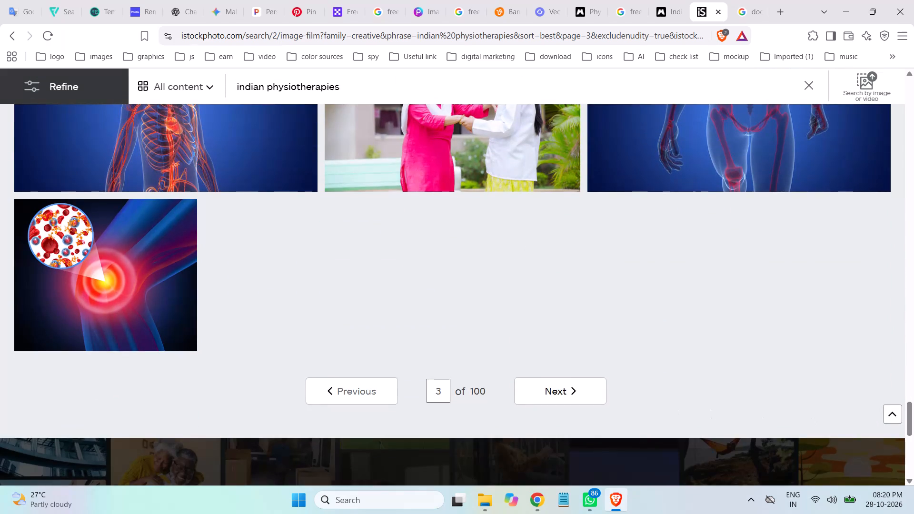
# Go to page 1 of the iStock results and examine the Indian physiotherapy photos.
pyautogui.moveTo(439, 391); pyautogui.dragTo(417, 393)
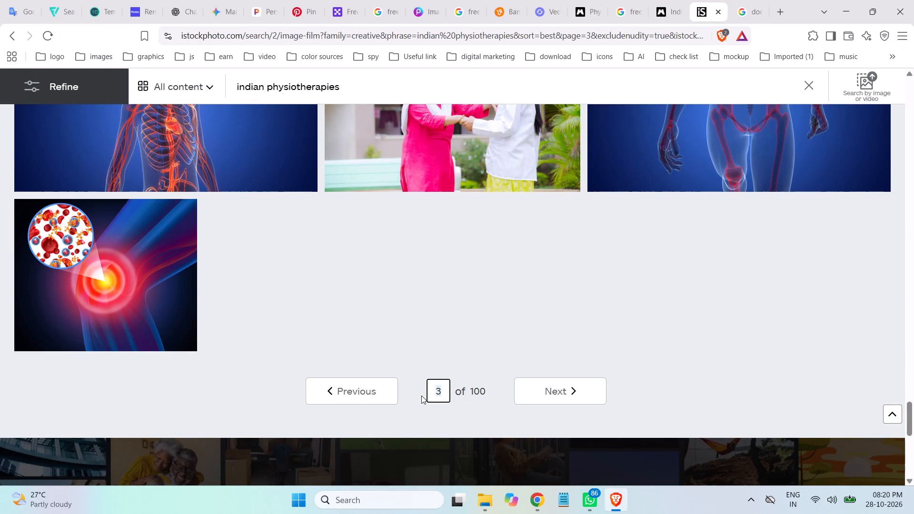
pyautogui.press('1')
pyautogui.press('Return')
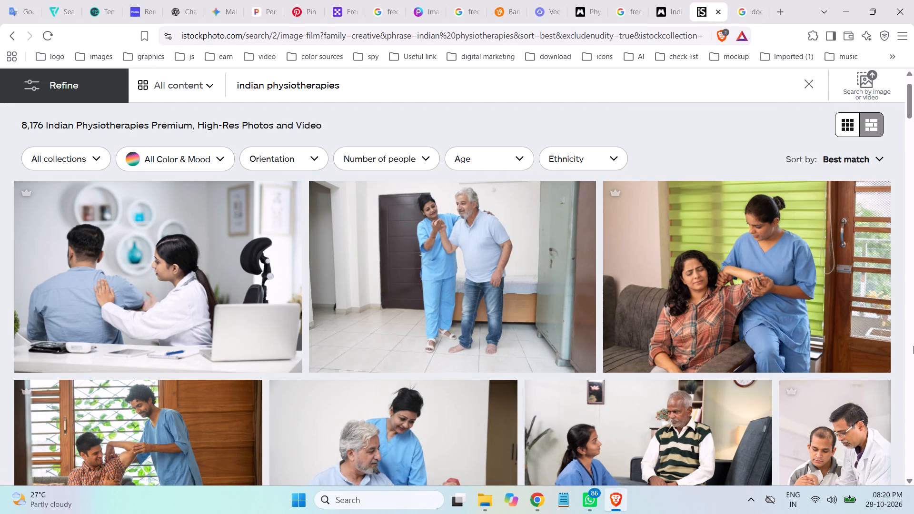
pyautogui.scroll(-1, 913, 345)
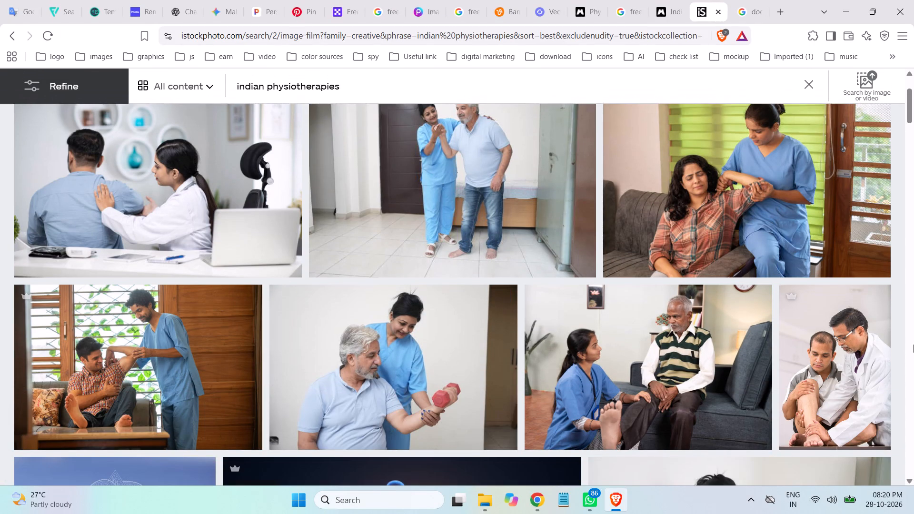
pyautogui.scroll(-4, 913, 345)
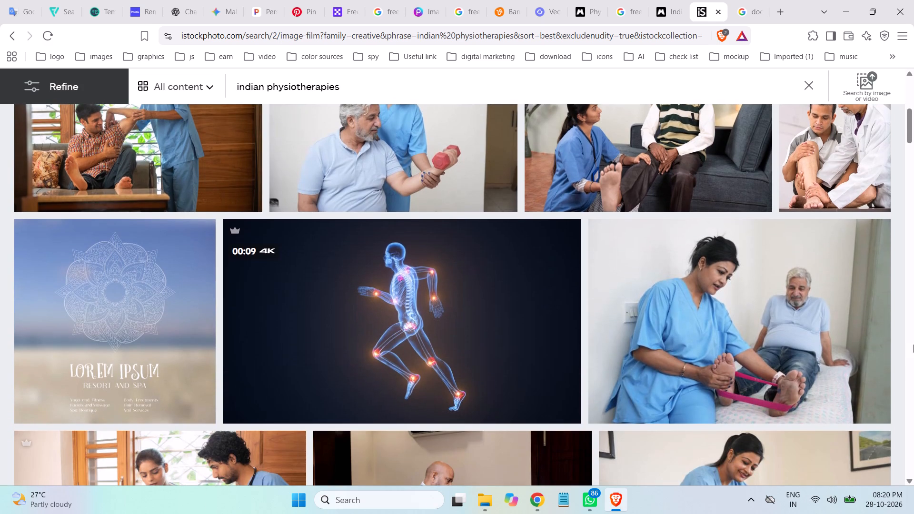
pyautogui.scroll(-6, 913, 345)
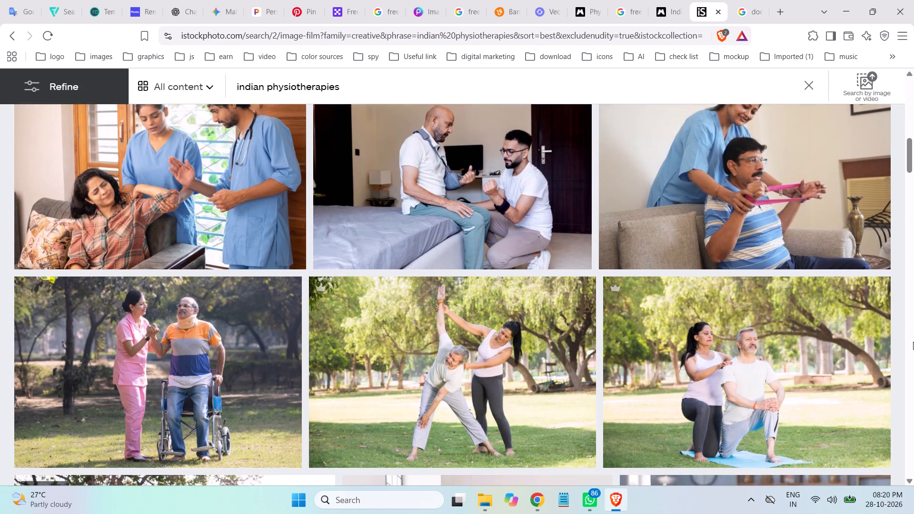
pyautogui.scroll(-2, 913, 341)
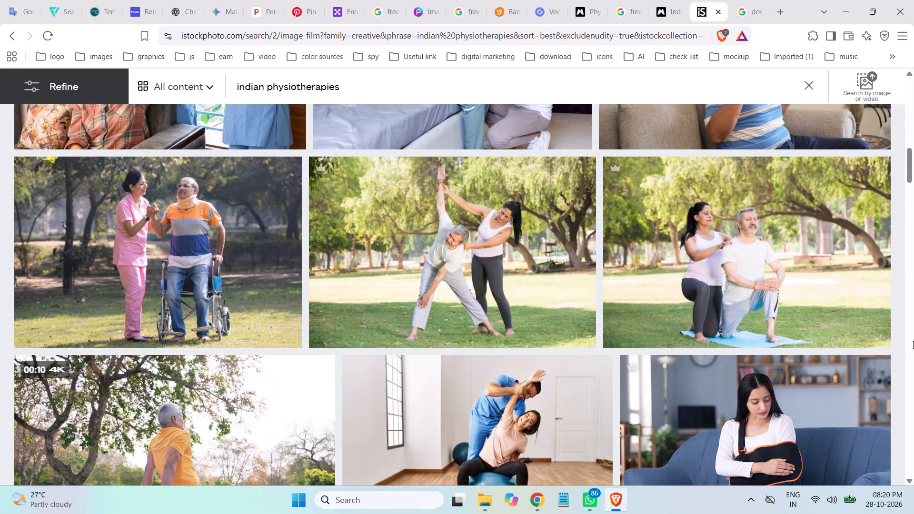
pyautogui.scroll(-3, 913, 341)
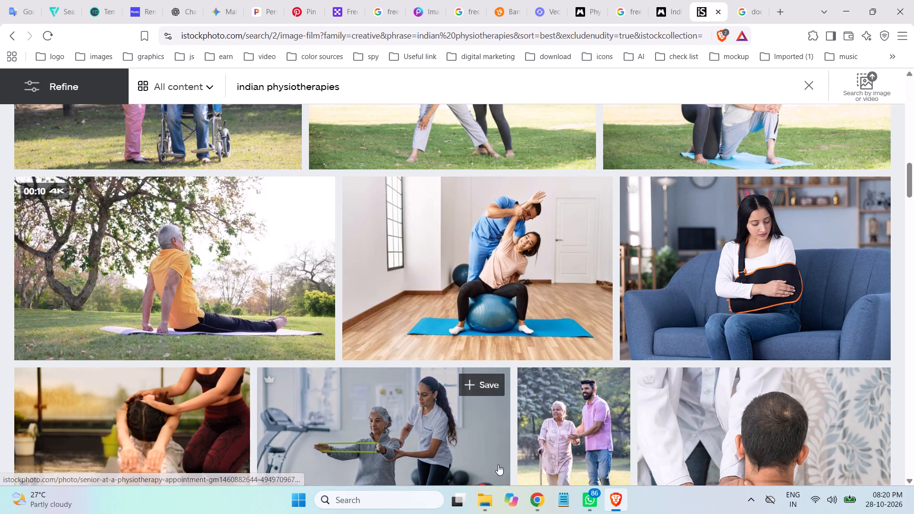
# Check the template's Why Us section in Chrome again and return to the iStock results in Brave.
pyautogui.click(540, 504)
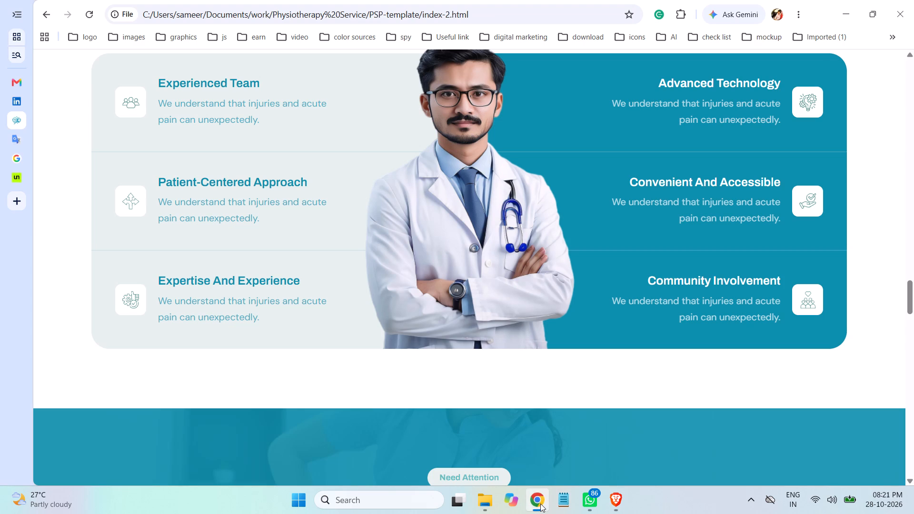
pyautogui.click(540, 503)
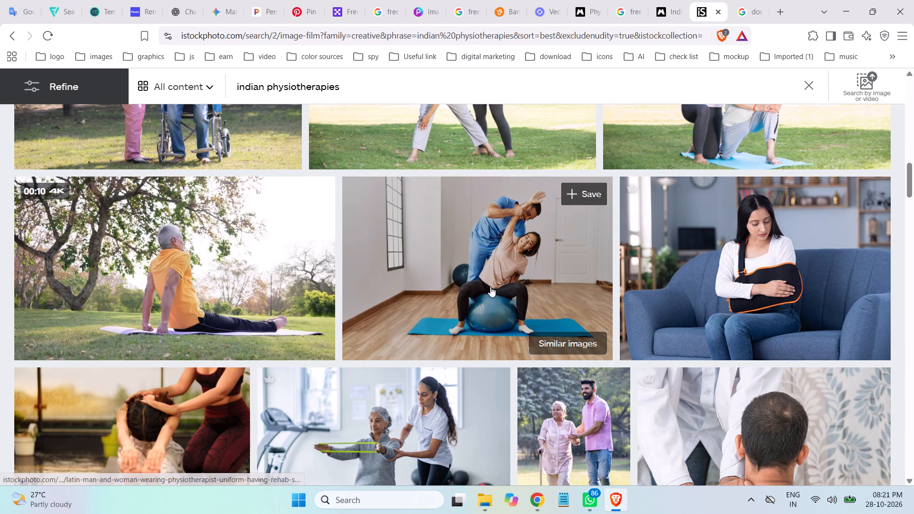
# Open the iStock photo of the physiotherapist stretching a woman on a blue fit ball in a new tab and show it.
pyautogui.rightClick(490, 287)
pyautogui.click(570, 172)
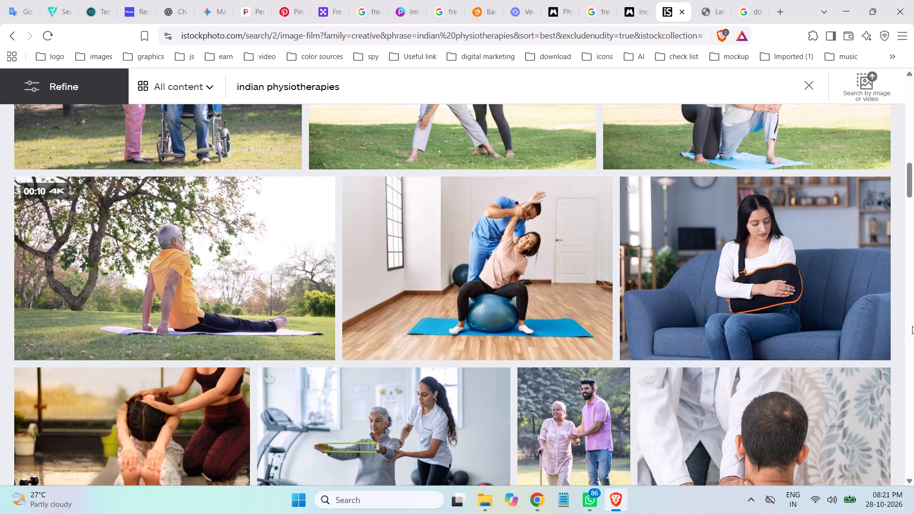
pyautogui.click(710, 7)
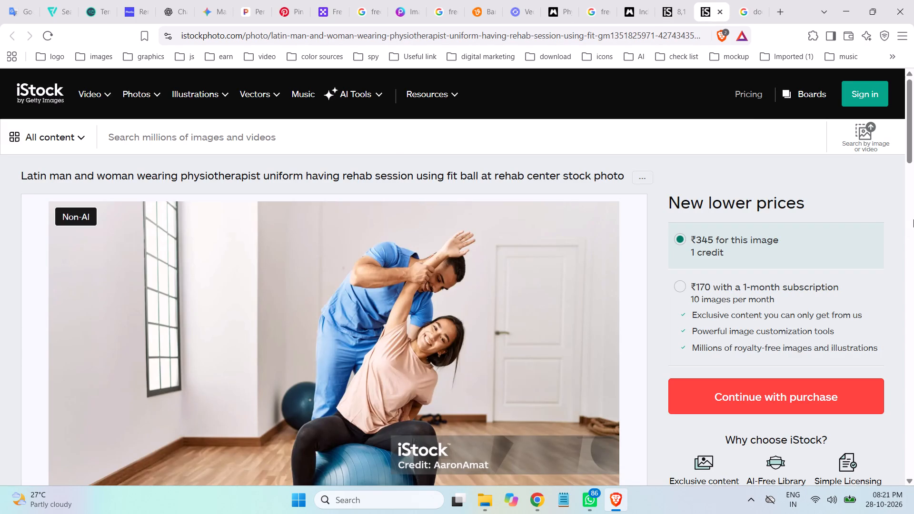
# Examine the fit ball photo's details, its similar images and its keywords.
pyautogui.scroll(-5, 815, 262)
pyautogui.scroll(1, 815, 262)
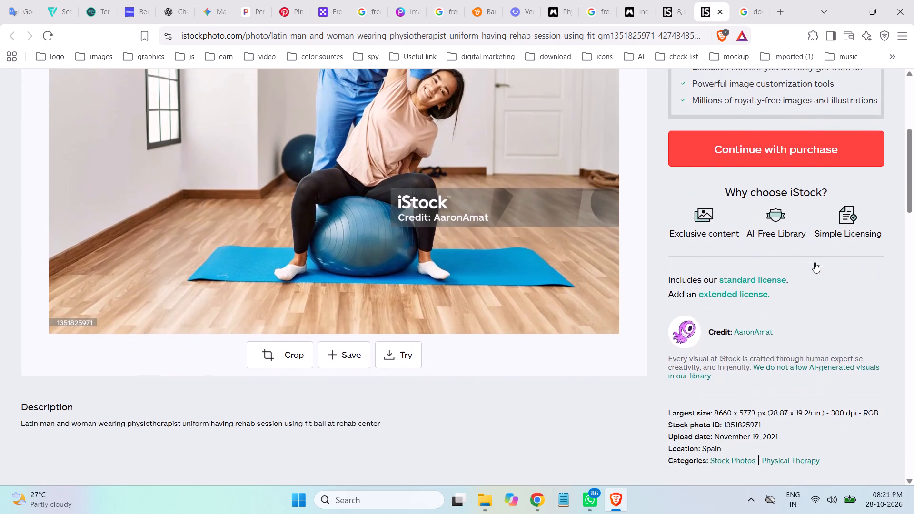
pyautogui.scroll(-4, 815, 262)
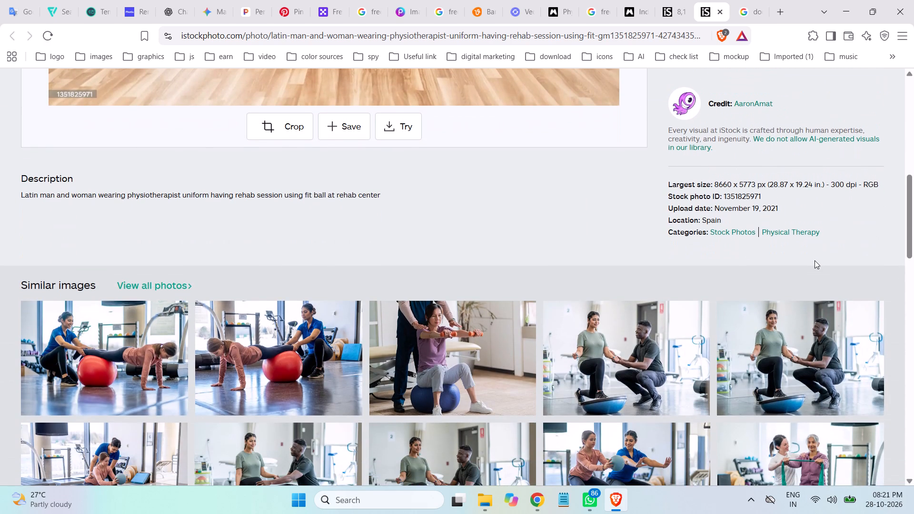
pyautogui.scroll(-5, 815, 260)
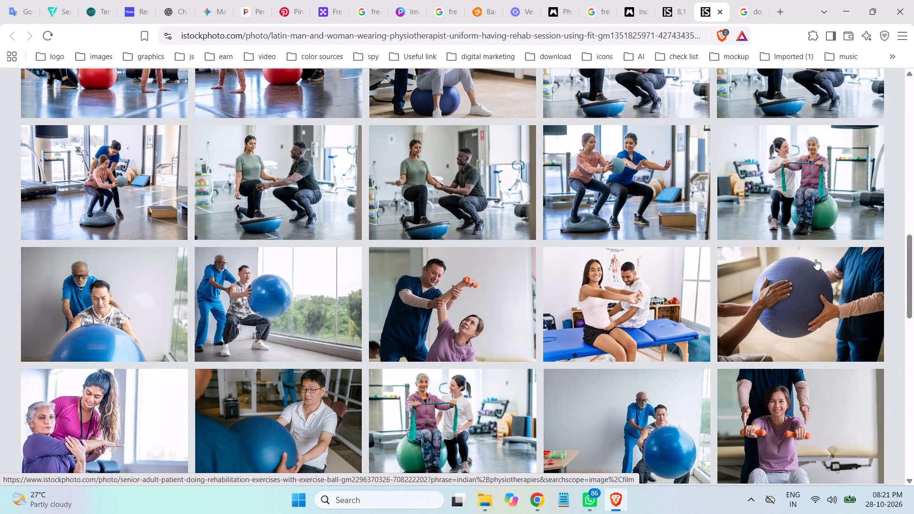
pyautogui.scroll(-4, 815, 259)
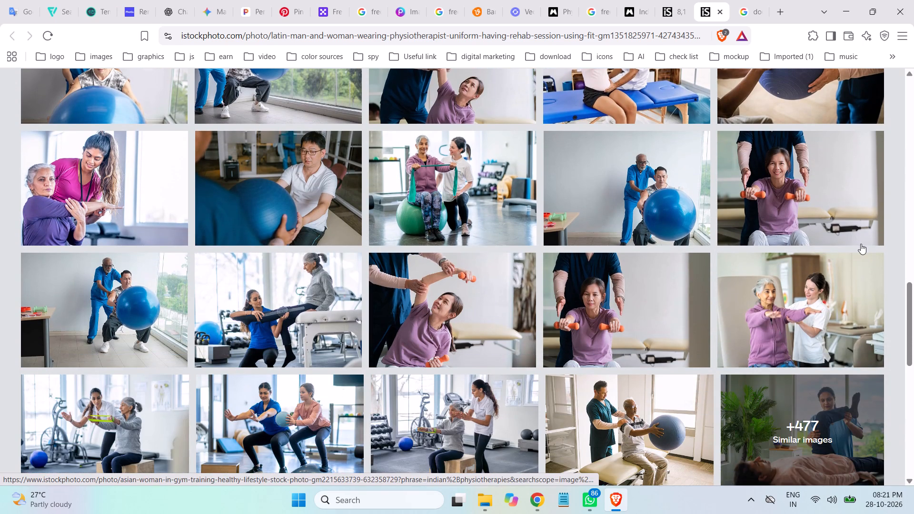
pyautogui.scroll(-3, 861, 244)
pyautogui.scroll(1, 861, 244)
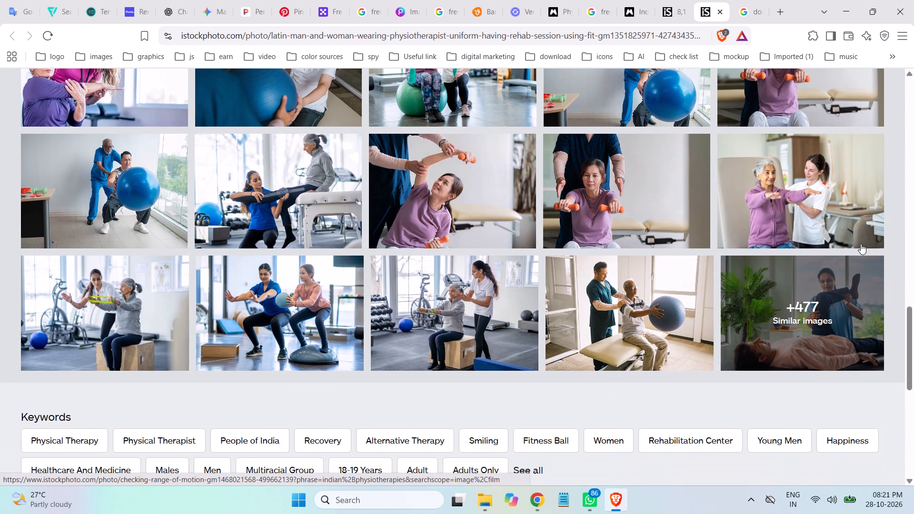
pyautogui.scroll(3, 861, 244)
pyautogui.scroll(-3, 861, 244)
pyautogui.scroll(3, 861, 244)
pyautogui.scroll(-1, 861, 244)
pyautogui.scroll(1, 861, 244)
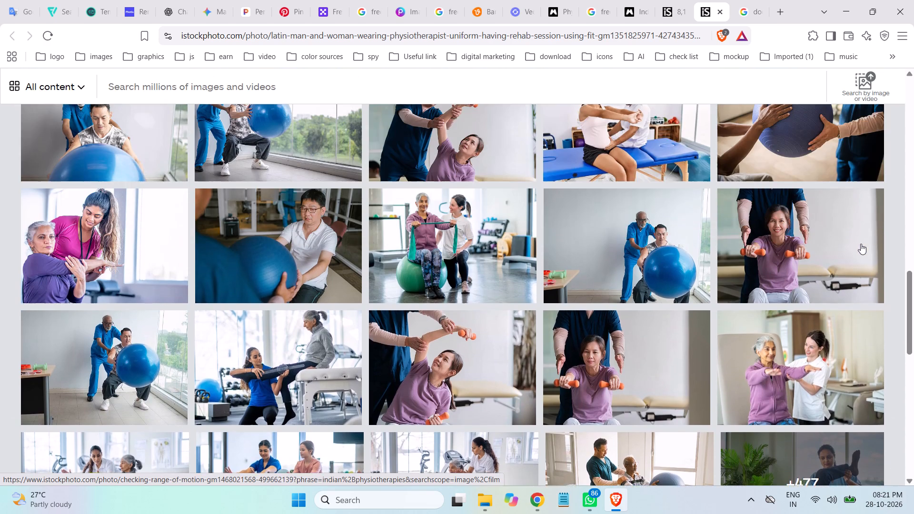
pyautogui.scroll(3, 861, 244)
pyautogui.scroll(-1, 861, 244)
pyautogui.scroll(11, 861, 244)
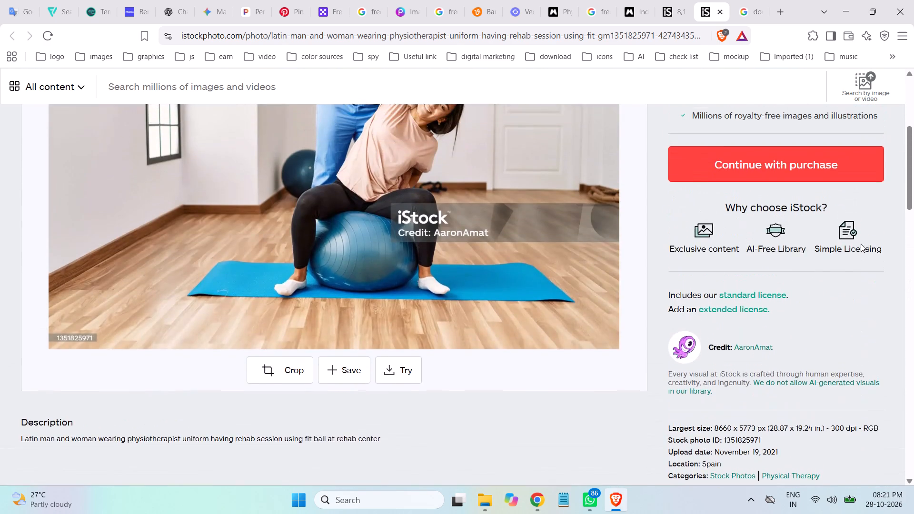
pyautogui.scroll(1, 861, 244)
pyautogui.scroll(-2, 861, 244)
pyautogui.scroll(9, 861, 244)
pyautogui.scroll(-3, 861, 244)
pyautogui.scroll(2, 861, 244)
pyautogui.scroll(-1, 861, 244)
pyautogui.scroll(4, 861, 244)
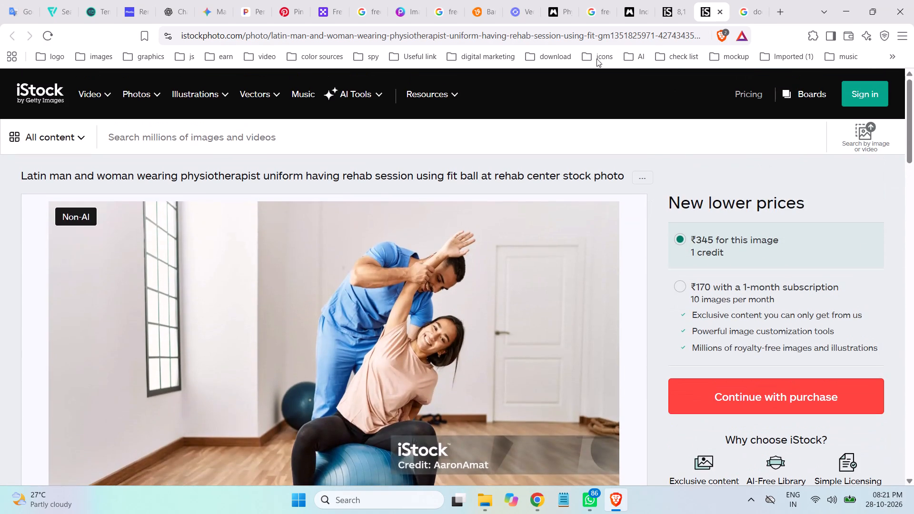
# Copy the web address of the fit ball photo's page.
pyautogui.click(524, 31)
pyautogui.rightClick(524, 31)
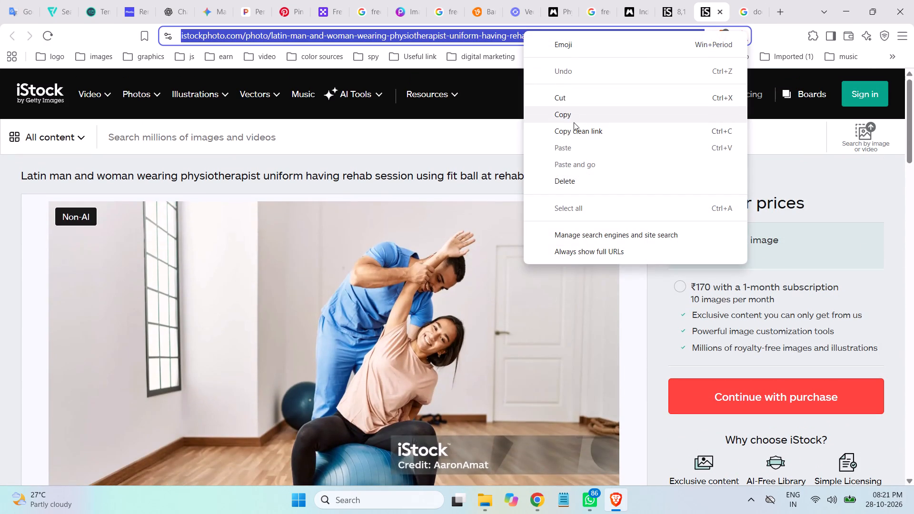
pyautogui.click(573, 117)
# Open the bookmarked Video Downloader site in the tab holding the doctor booking mobile app search.
pyautogui.click(751, 10)
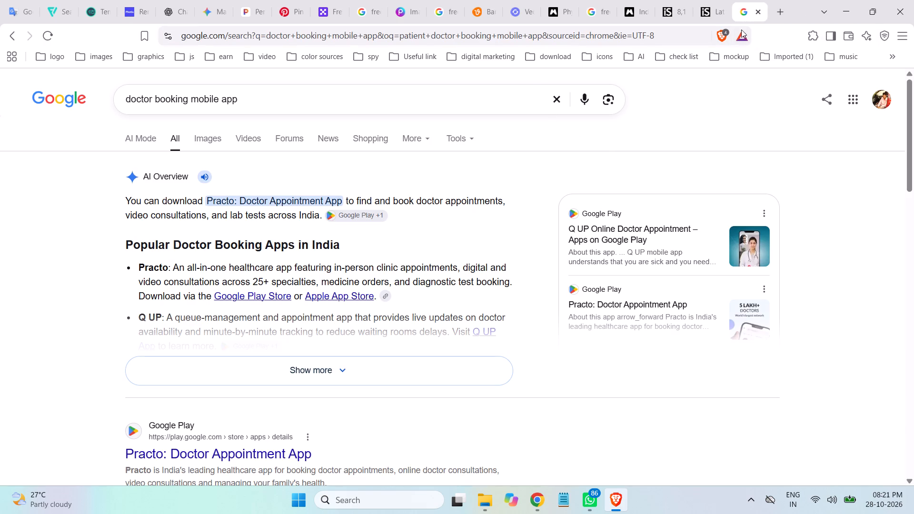
pyautogui.click(791, 58)
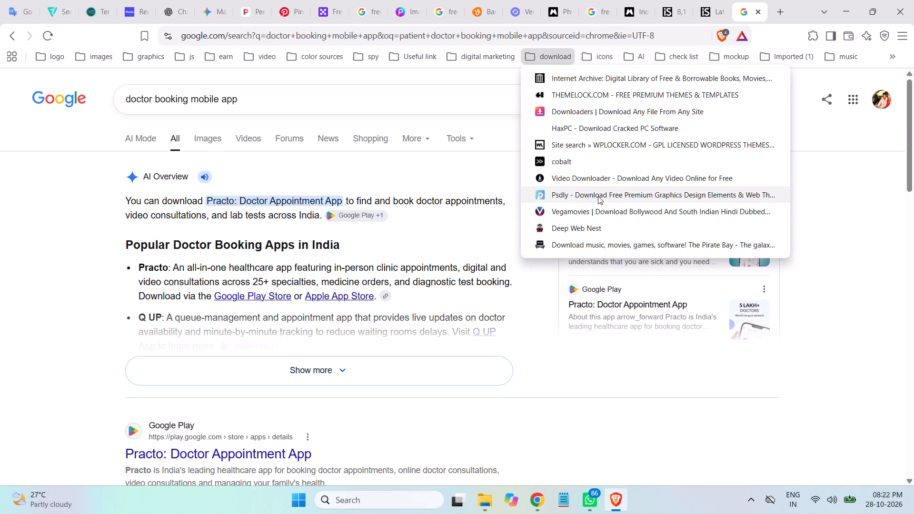
pyautogui.click(629, 177)
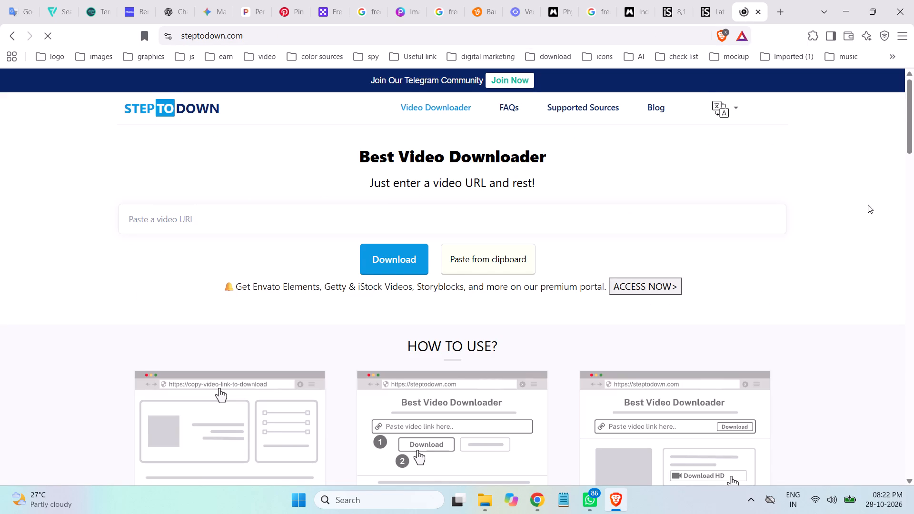
# Find the IStock Downloader among the site's Other Tools and open it.
pyautogui.scroll(1, 867, 204)
pyautogui.scroll(-6, 864, 203)
pyautogui.scroll(1, 842, 193)
pyautogui.scroll(-1, 841, 193)
pyautogui.scroll(1, 836, 191)
pyautogui.scroll(-7, 836, 191)
pyautogui.scroll(1, 835, 193)
pyautogui.scroll(-4, 835, 193)
pyautogui.scroll(1, 835, 193)
pyautogui.scroll(-4, 835, 193)
pyautogui.scroll(1, 835, 193)
pyautogui.scroll(-8, 835, 193)
pyautogui.scroll(2, 835, 193)
pyautogui.scroll(-9, 835, 193)
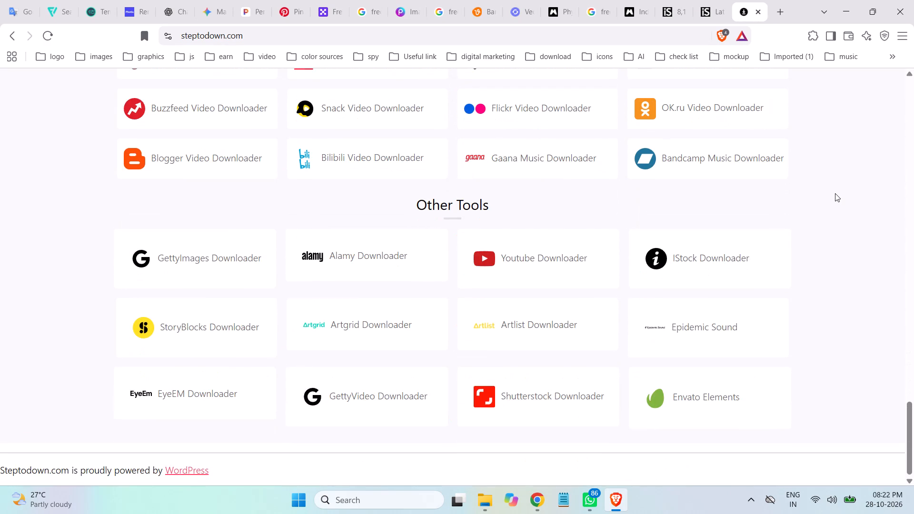
pyautogui.click(710, 261)
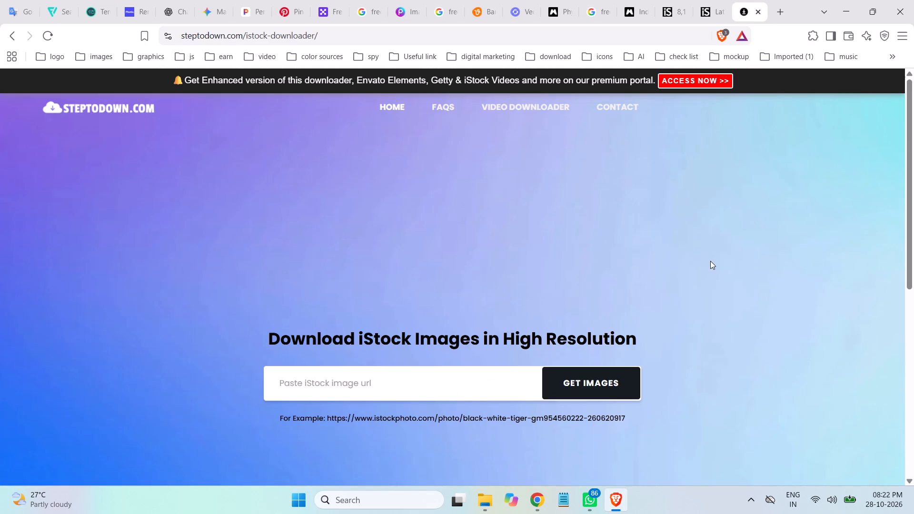
pyautogui.click(374, 370)
pyautogui.rightClick(368, 367)
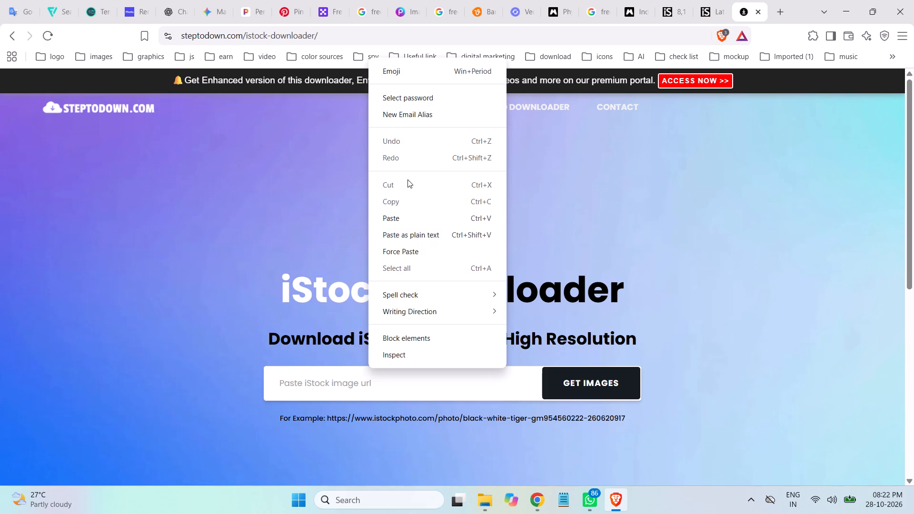
pyautogui.click(399, 218)
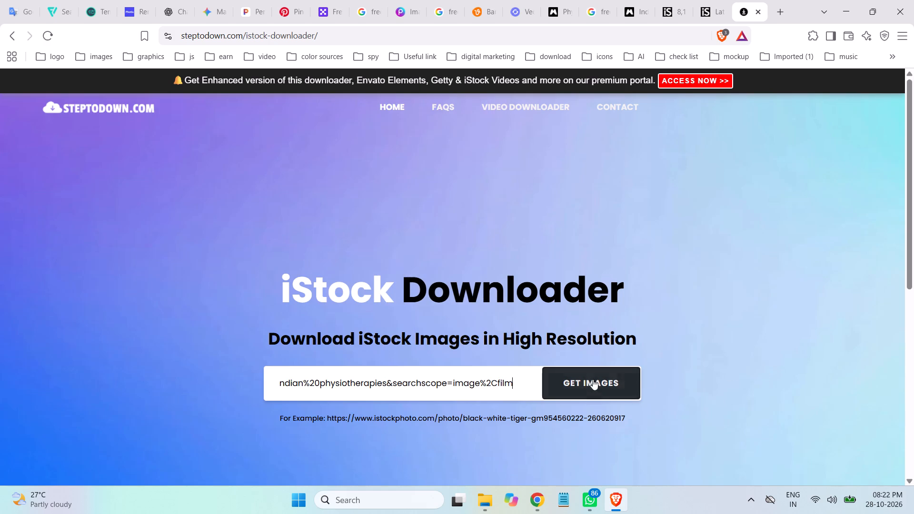
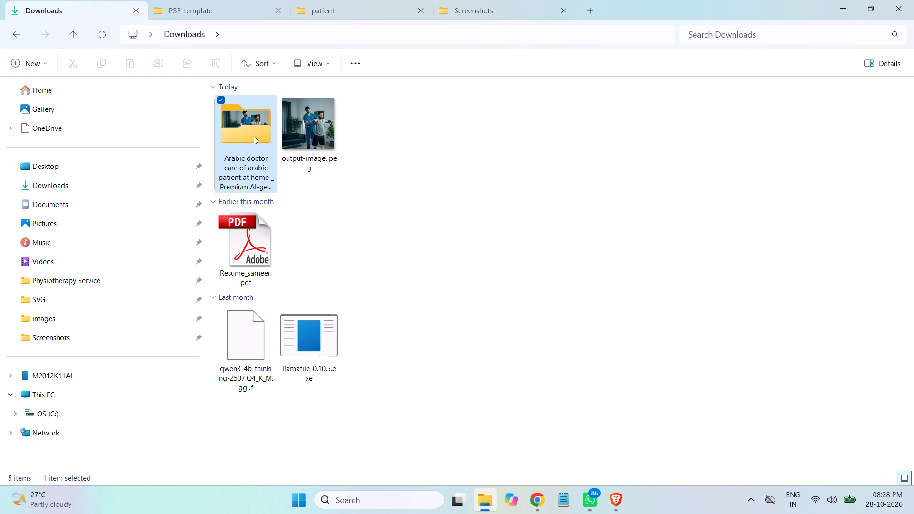
# Permanently delete the "Arabic doctor care of arabic patient at home" folder from Downloads.
pyautogui.hotkey('shift', 'Delete')
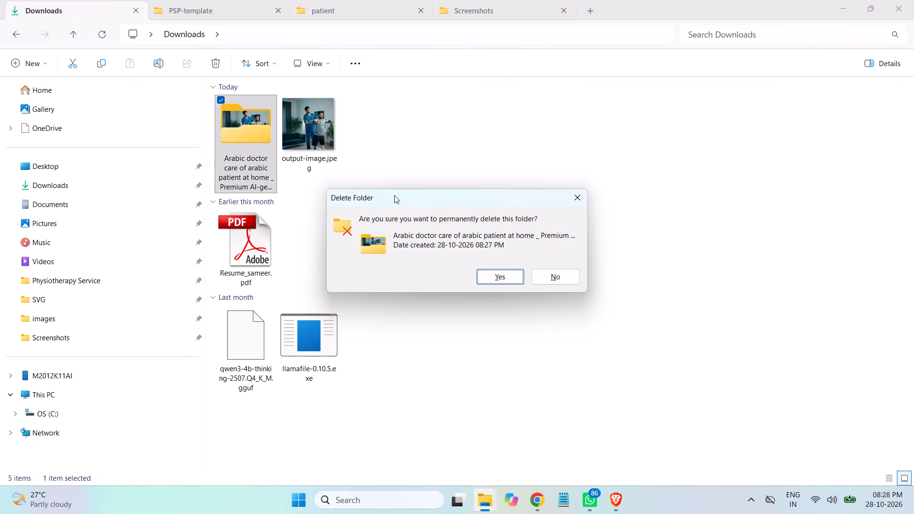
pyautogui.click(495, 280)
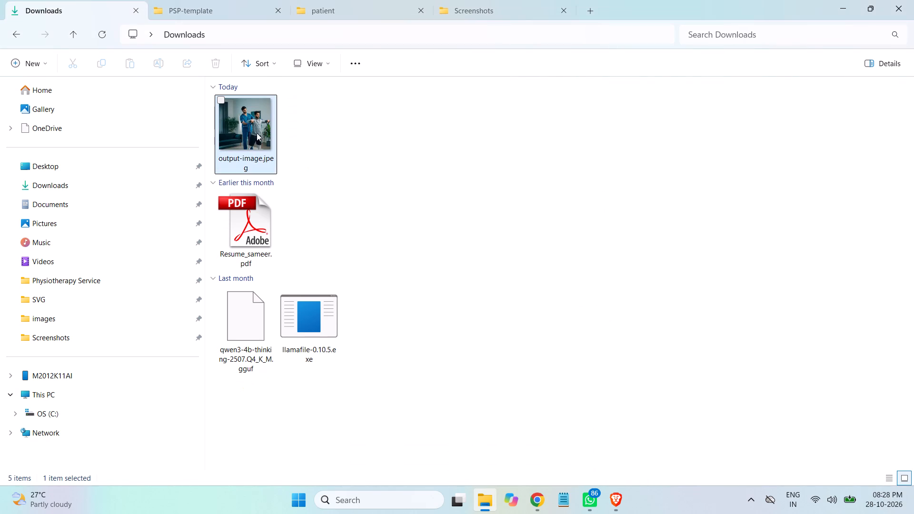
# Select the output-image.jpeg file in Downloads.
pyautogui.click(257, 133)
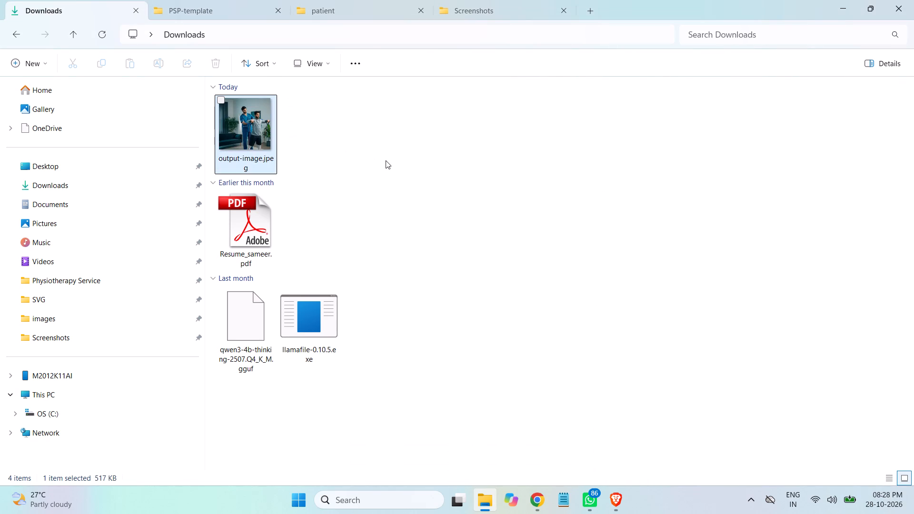
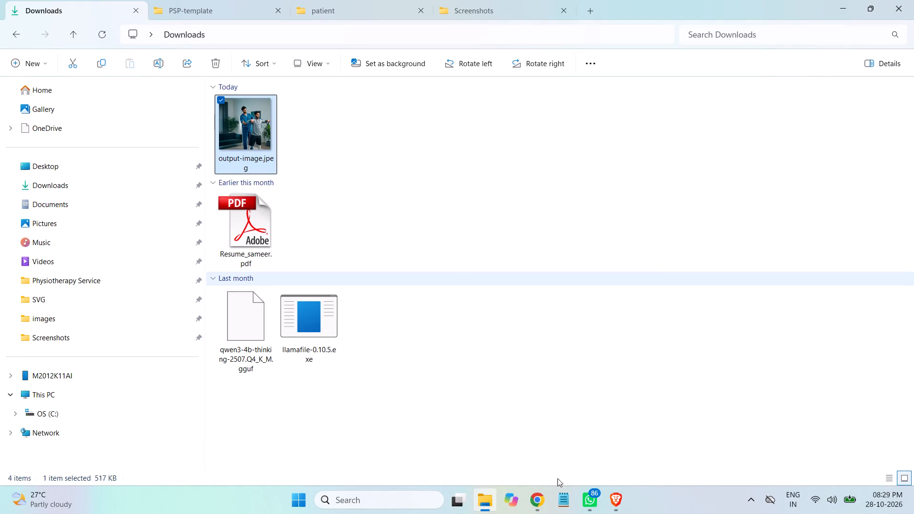
# Switch to Chrome and copy the word "Rehabilitation" from the Why Us section heading of the PSP-template page.
pyautogui.click(538, 497)
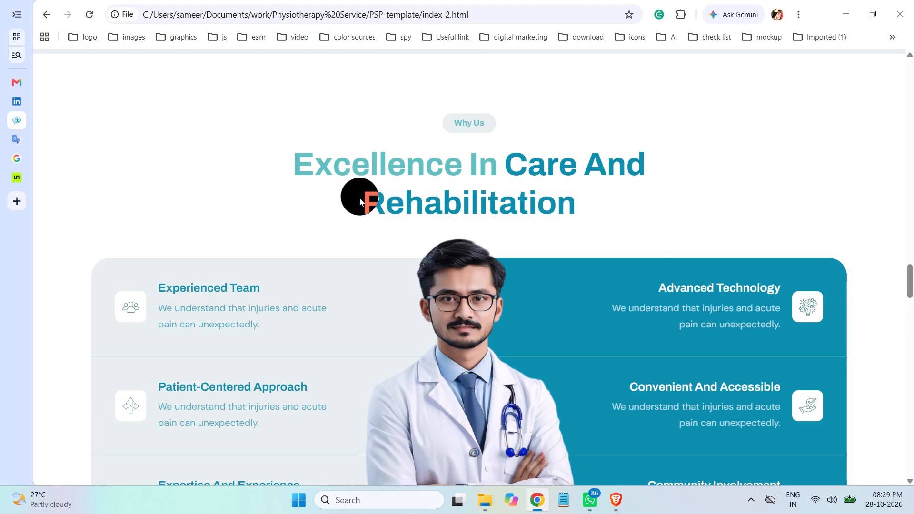
pyautogui.moveTo(363, 200); pyautogui.dragTo(610, 200)
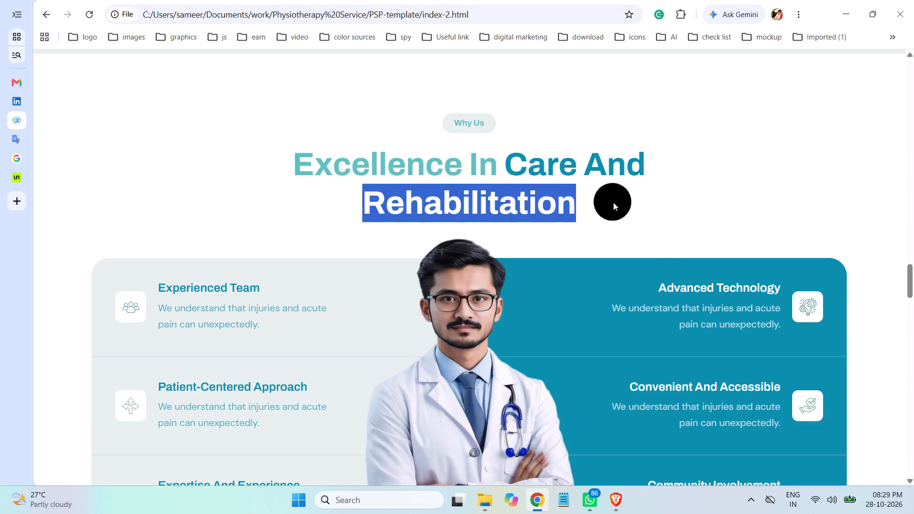
pyautogui.hotkey('ctrl', 'c')
# Load youtube.com in place of the Unblast clinic UI kit page and open the Ghaziabad 2026 Kavi Sammelan video.
pyautogui.click(52, 177)
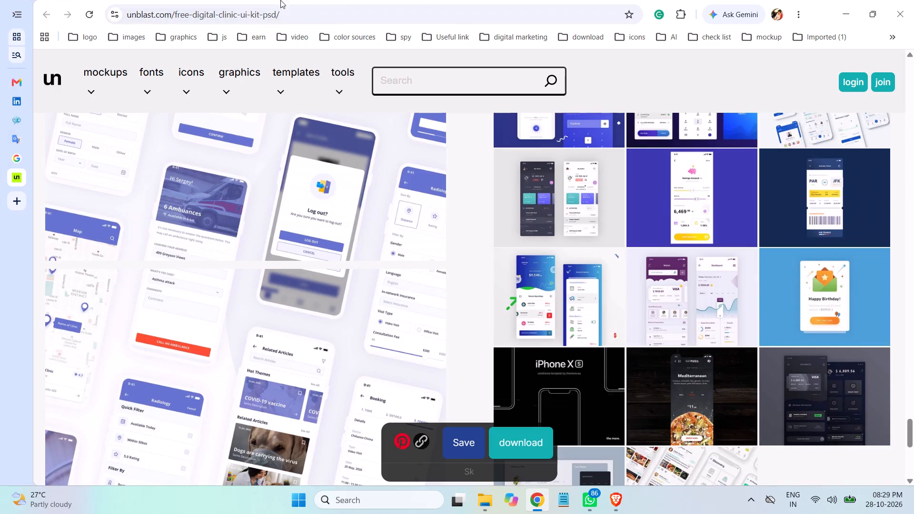
pyautogui.click(276, 20)
pyautogui.press('y')
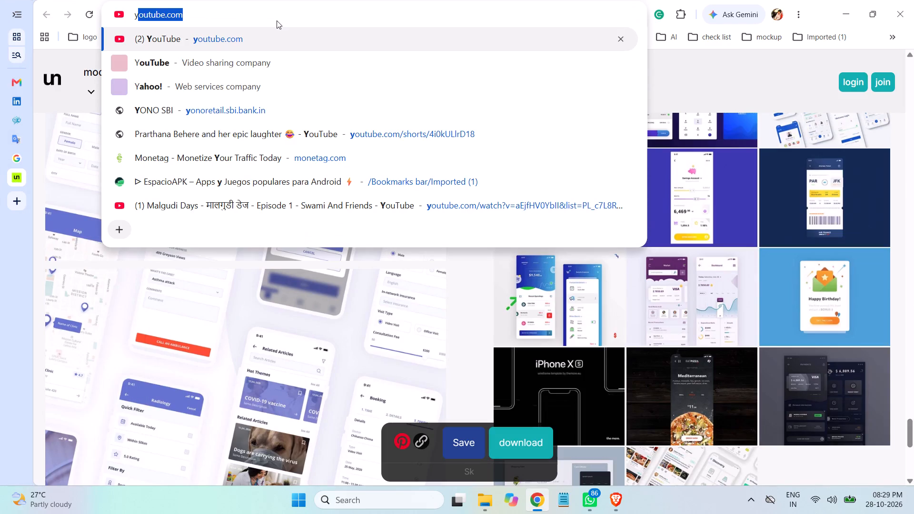
pyautogui.press('Right')
pyautogui.press('Return')
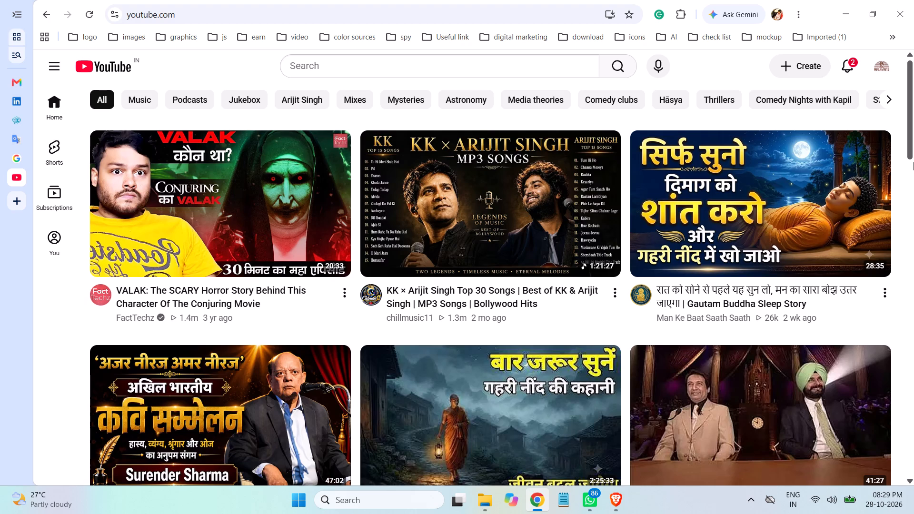
pyautogui.scroll(-1, 913, 162)
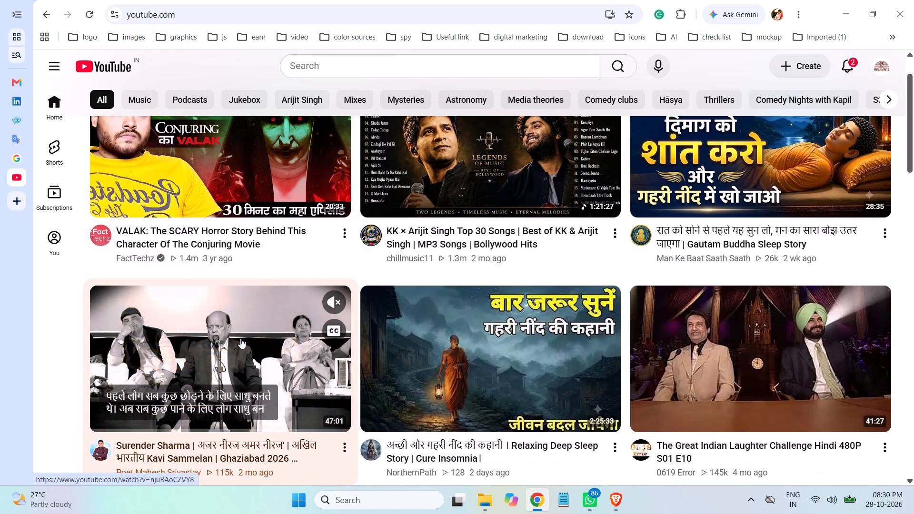
pyautogui.click(240, 338)
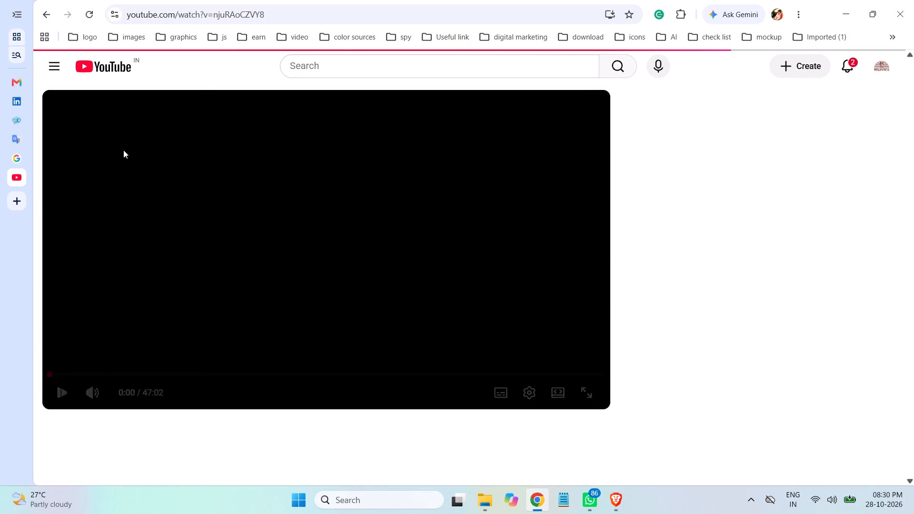
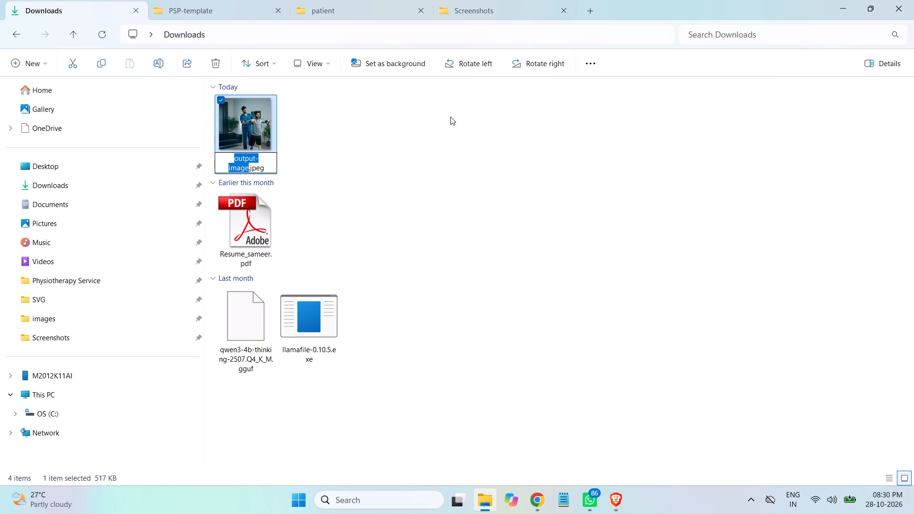
# Rename the output-image JPEG in Downloads as Rehabilitation, keeping its .jpeg extension.
pyautogui.hotkey('ctrl', 'v')
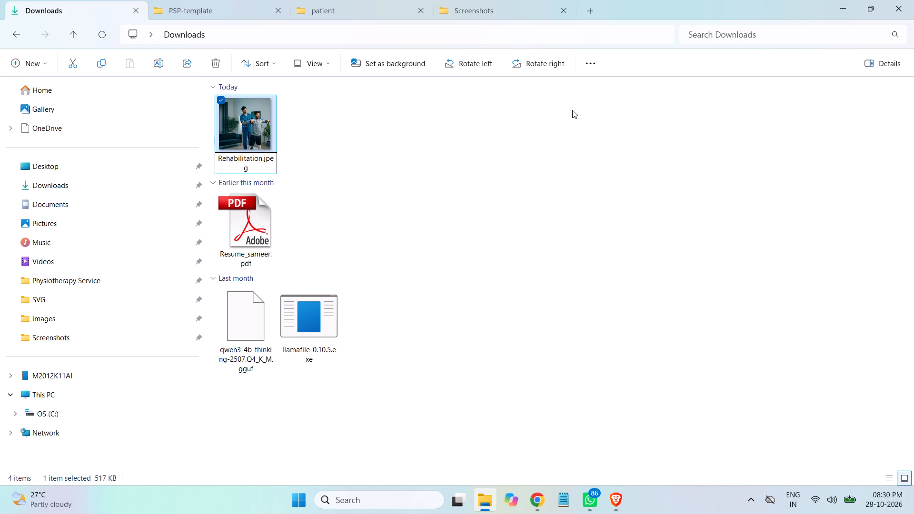
pyautogui.click(556, 132)
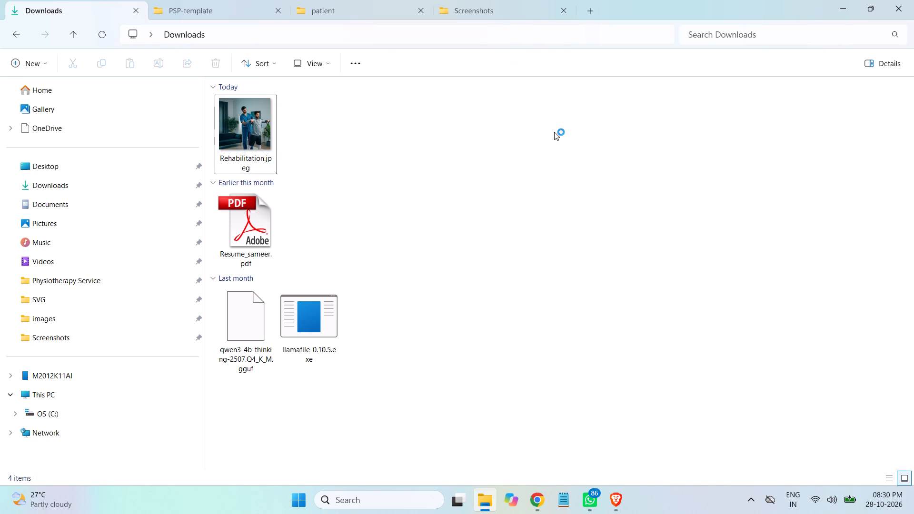
pyautogui.click(420, 145)
# Move Rehabilitation.jpeg from Downloads into the Physiotherapy Service folder under Documents > work.
pyautogui.click(254, 135)
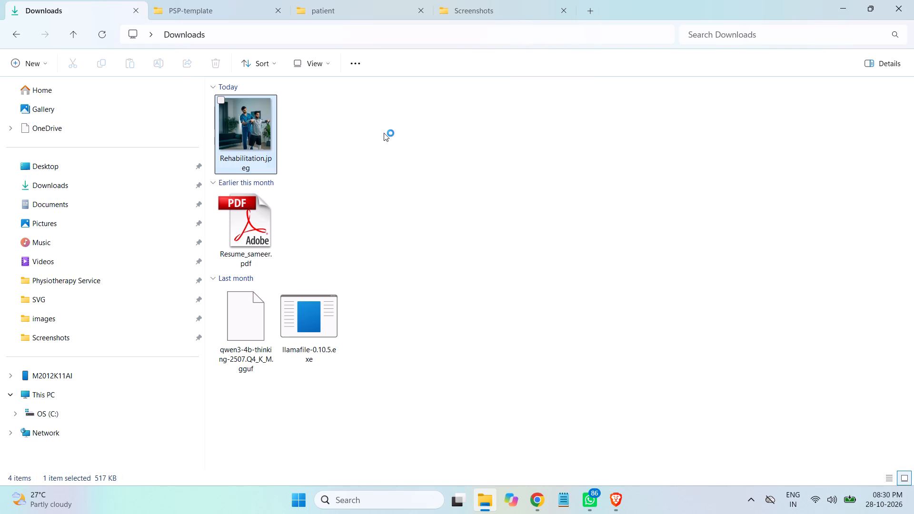
pyautogui.hotkey('ctrl', 'x')
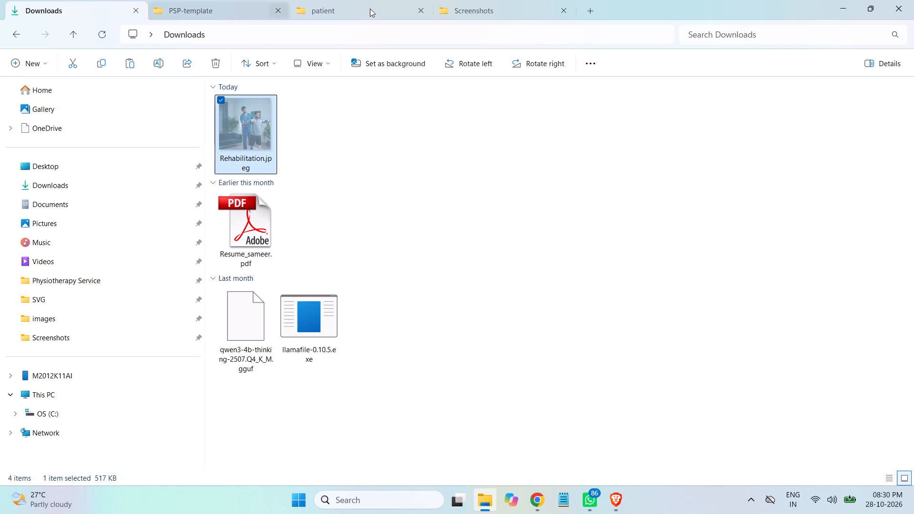
pyautogui.click(364, 13)
pyautogui.click(349, 34)
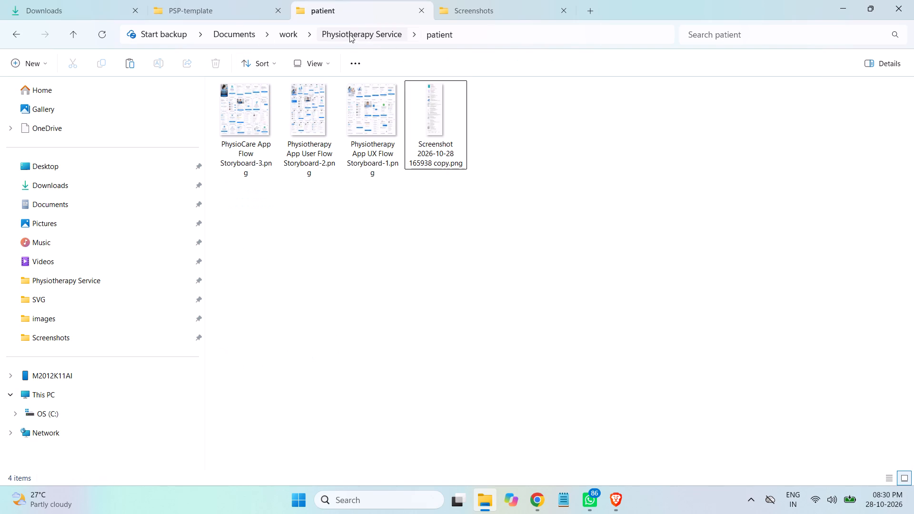
pyautogui.click(688, 407)
pyautogui.hotkey('ctrl', 'v')
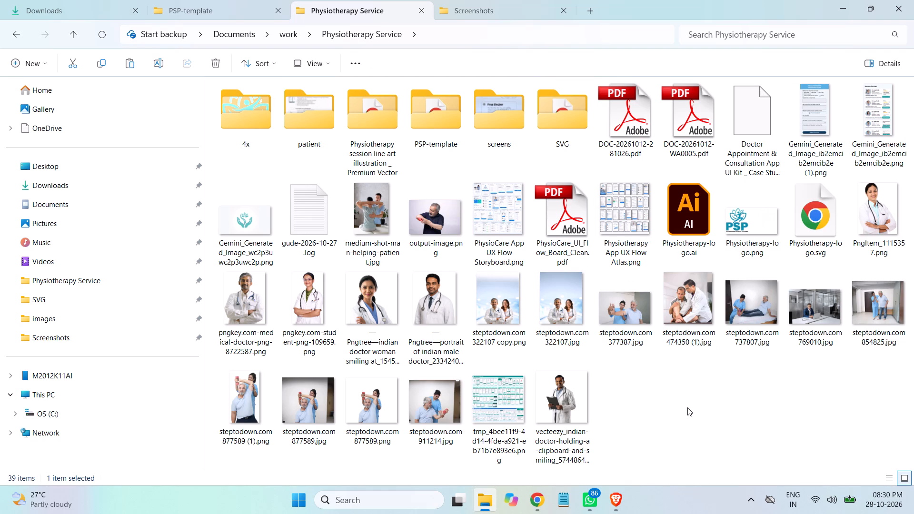
pyautogui.click(722, 417)
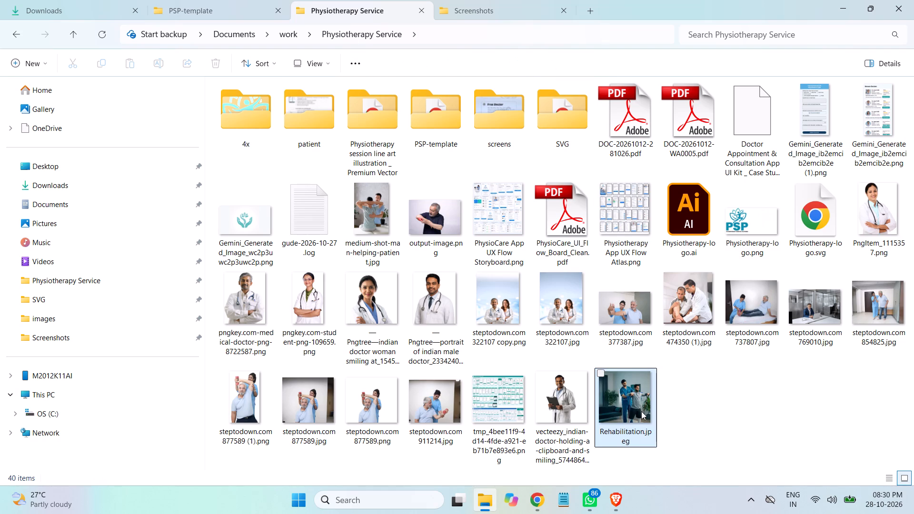
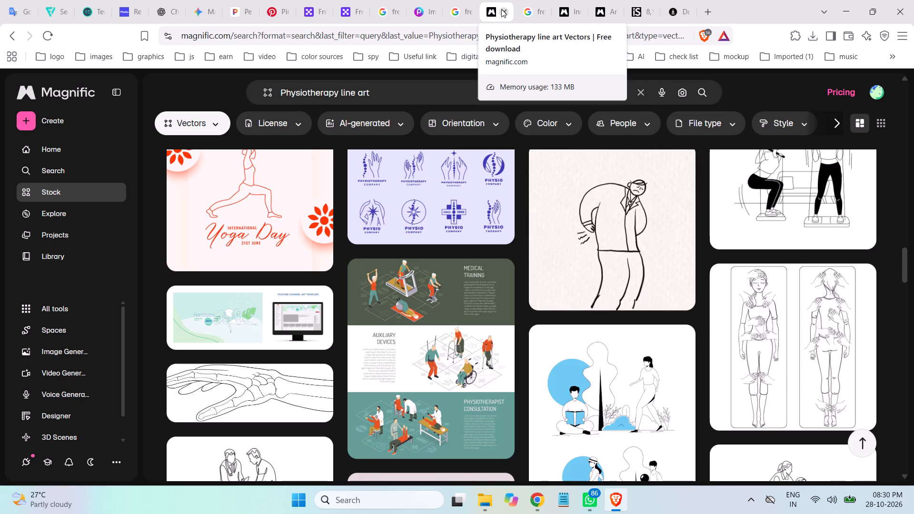
pyautogui.click(502, 9)
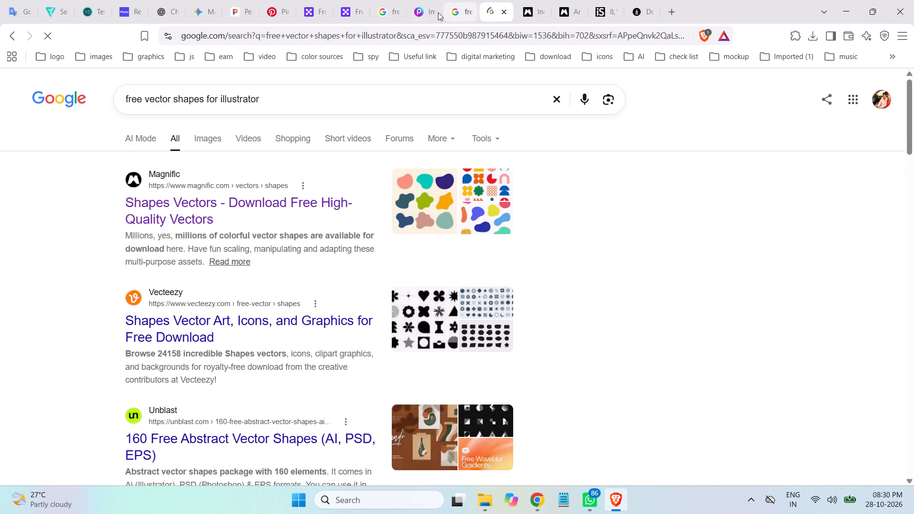
pyautogui.click(422, 7)
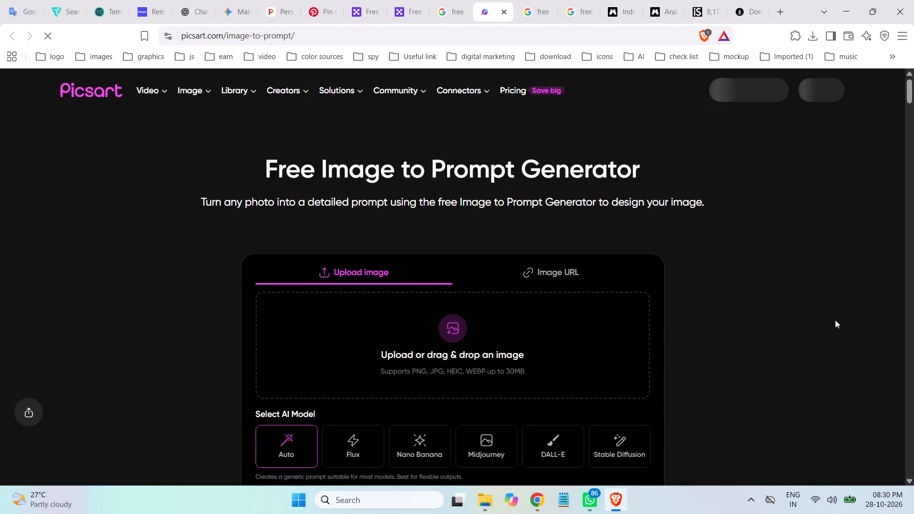
pyautogui.click(503, 8)
pyautogui.click(451, 8)
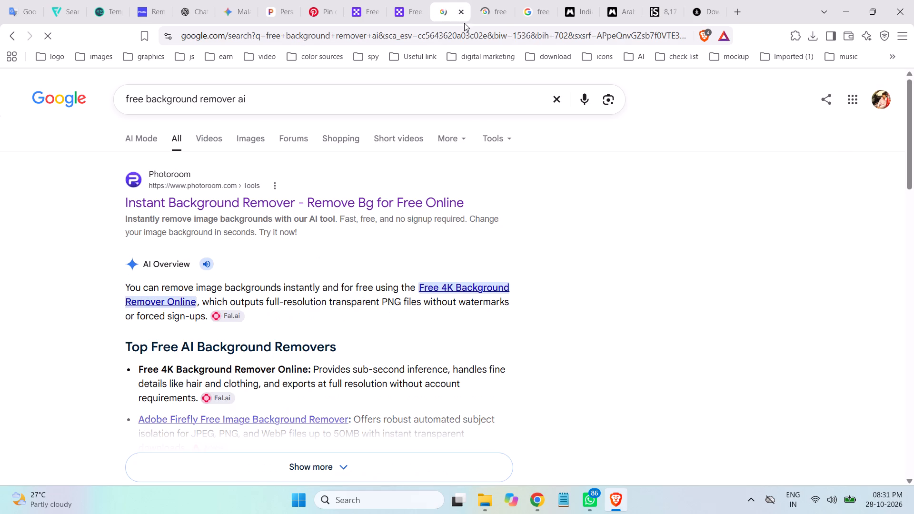
pyautogui.click(488, 11)
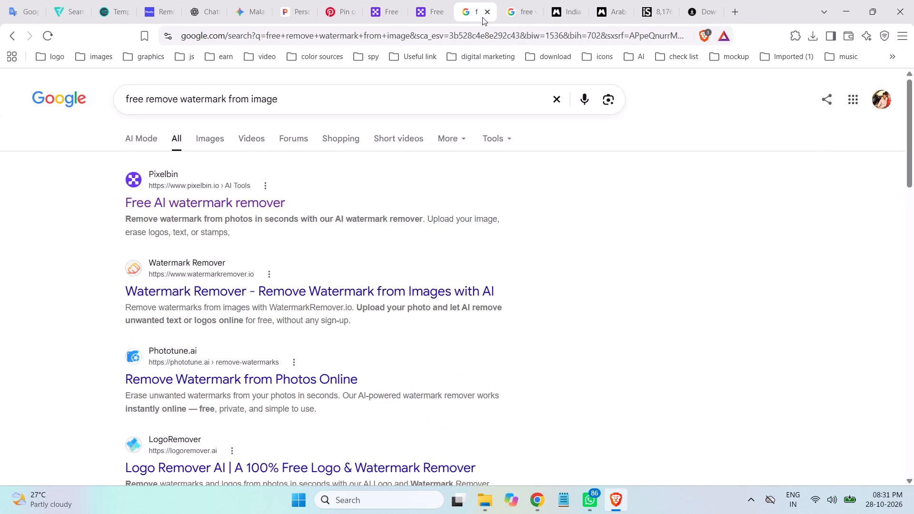
pyautogui.click(486, 10)
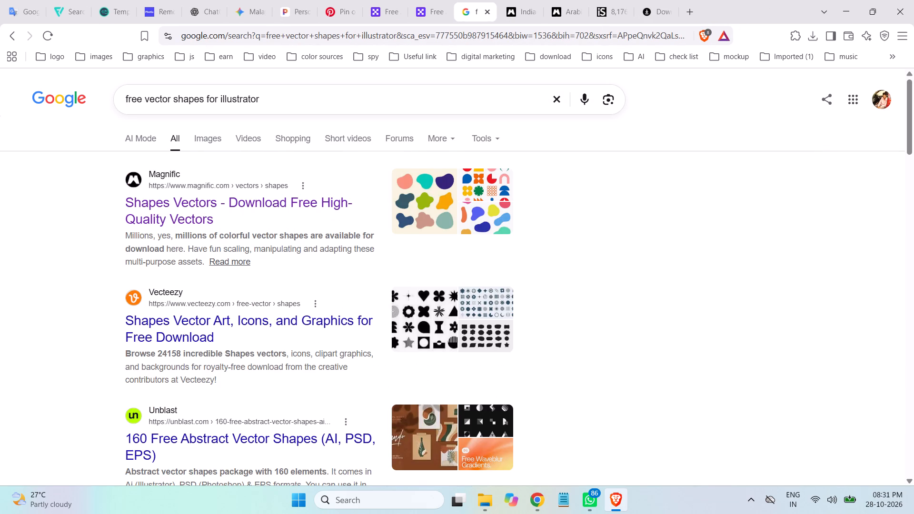
# Search Google for "free background remover ai" and open the Remover AI result in a new tab.
pyautogui.moveTo(272, 98); pyautogui.dragTo(115, 89)
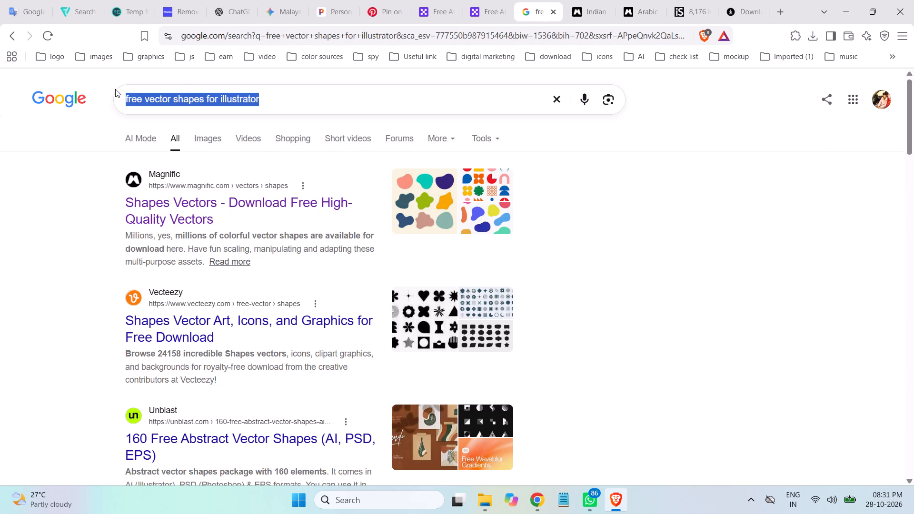
pyautogui.click(282, 99)
pyautogui.click(294, 100)
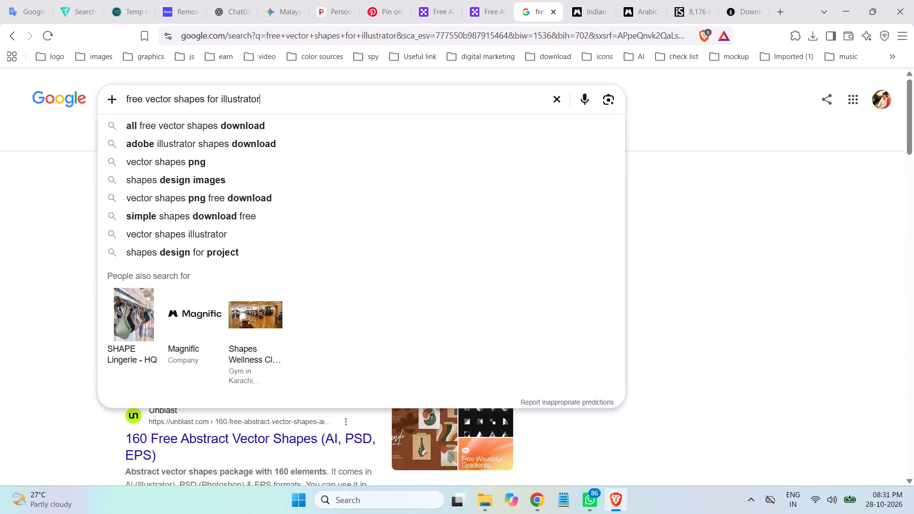
pyautogui.moveTo(294, 100); pyautogui.dragTo(148, 100)
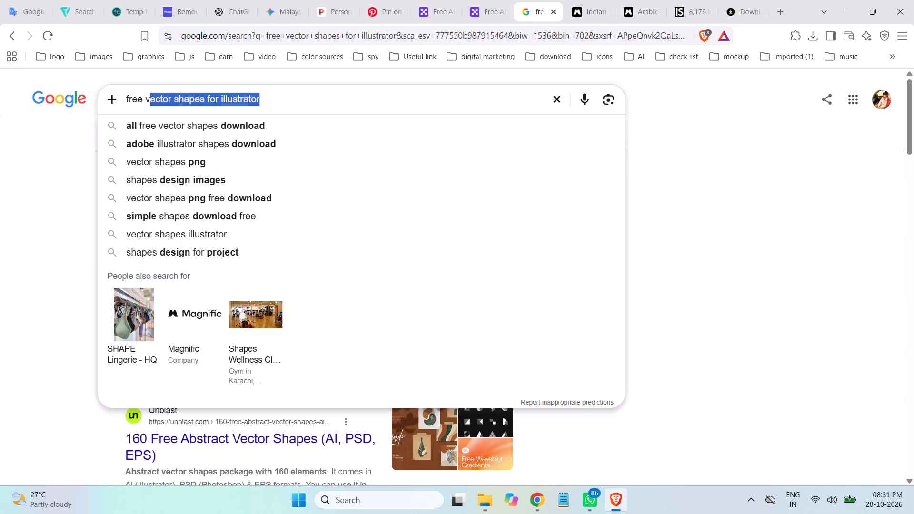
pyautogui.moveTo(148, 100); pyautogui.dragTo(145, 99)
pyautogui.write('bac')
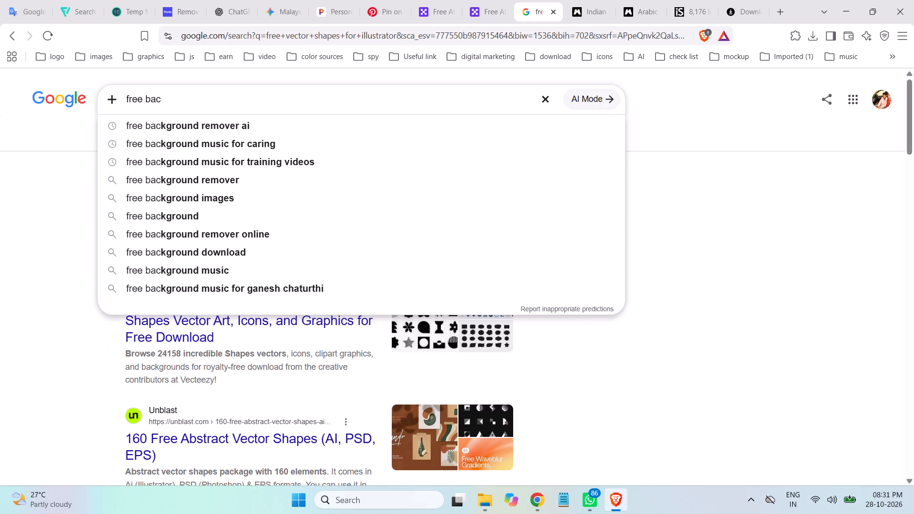
pyautogui.click(229, 122)
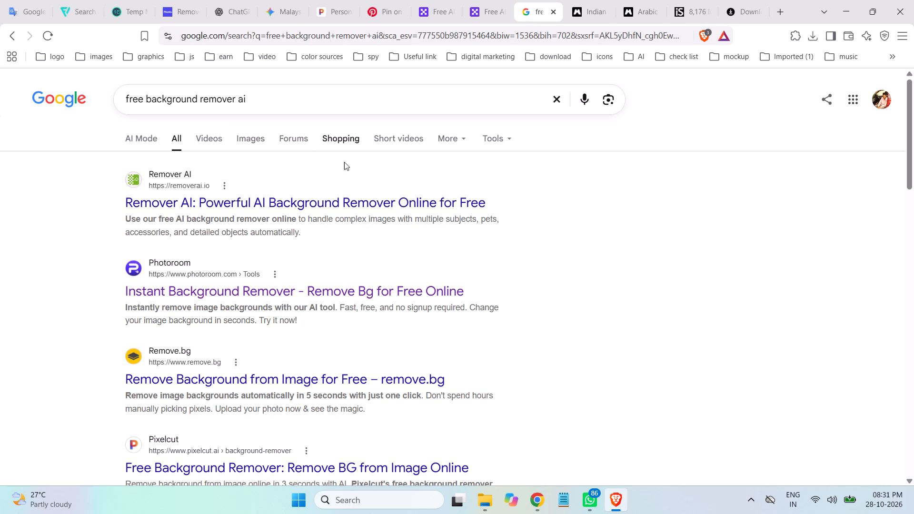
pyautogui.rightClick(390, 201)
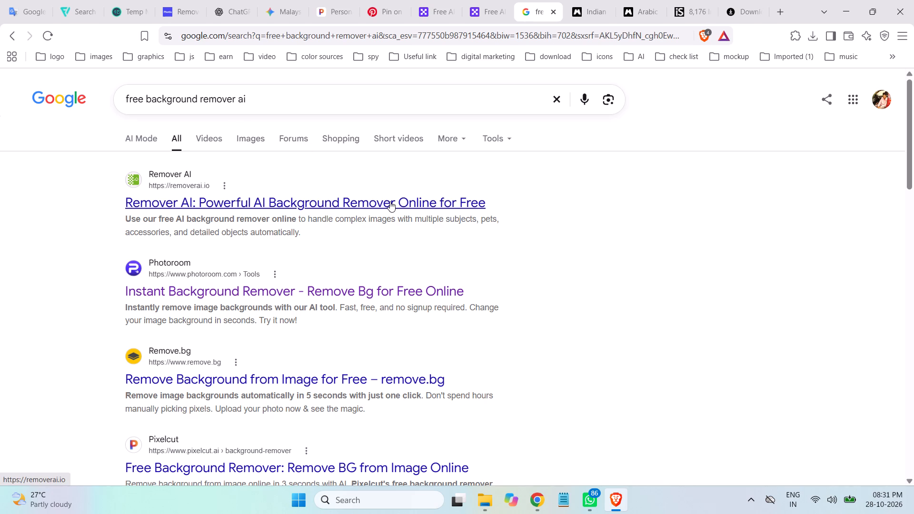
pyautogui.click(418, 217)
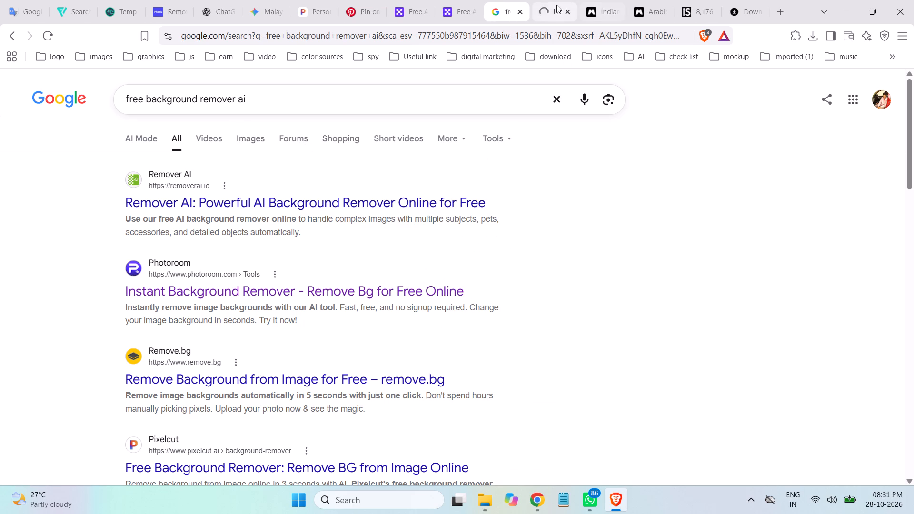
# Close the Magnific tab showing the Arabic doctor caring for a patient at home.
pyautogui.click(649, 9)
pyautogui.click(661, 10)
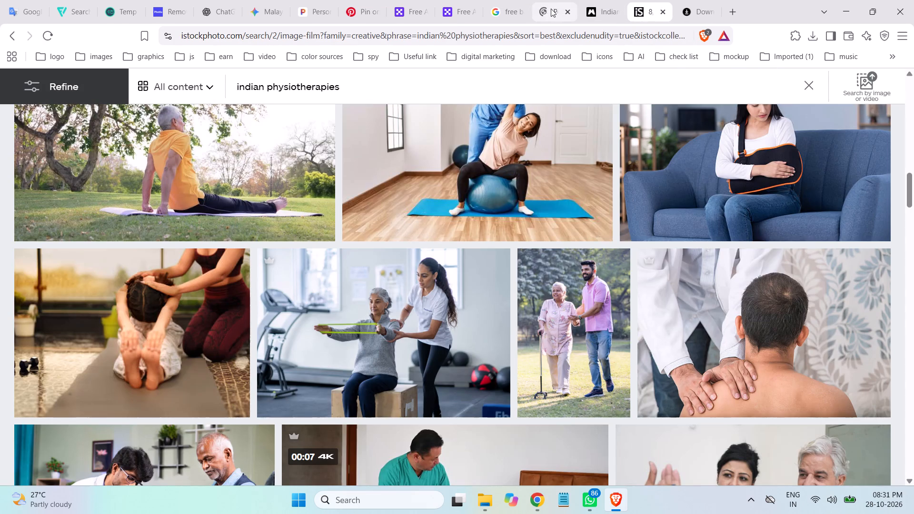
# Upload Rehabilitation.jpeg from Documents > work > Physiotherapy Service to Remover AI to remove its background.
pyautogui.click(549, 8)
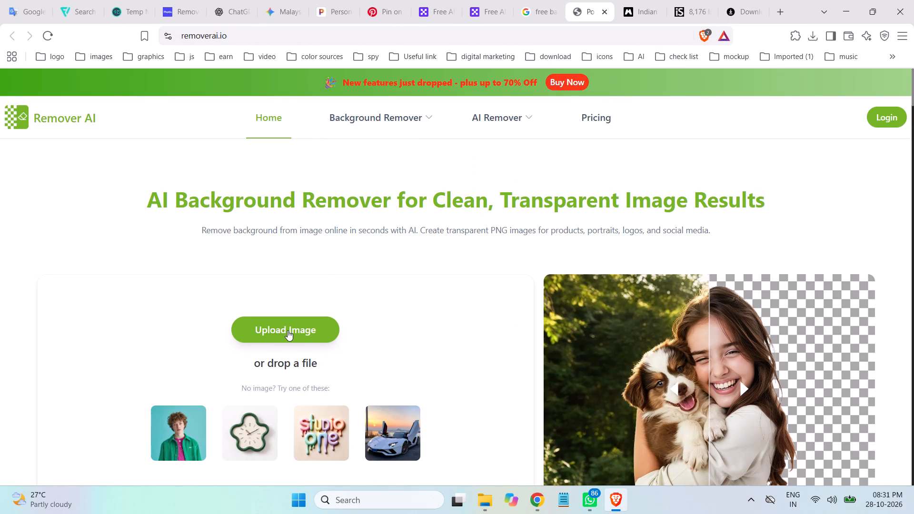
pyautogui.click(288, 330)
pyautogui.click(51, 151)
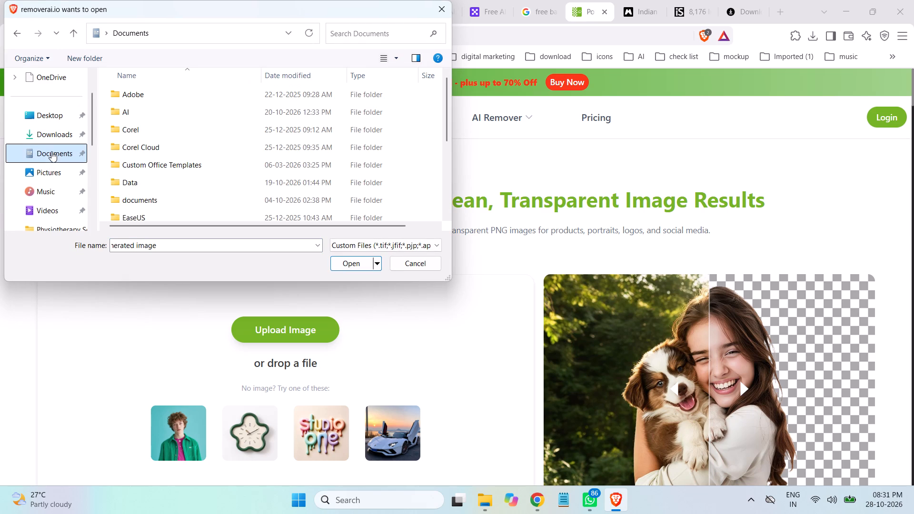
pyautogui.scroll(-2, 187, 138)
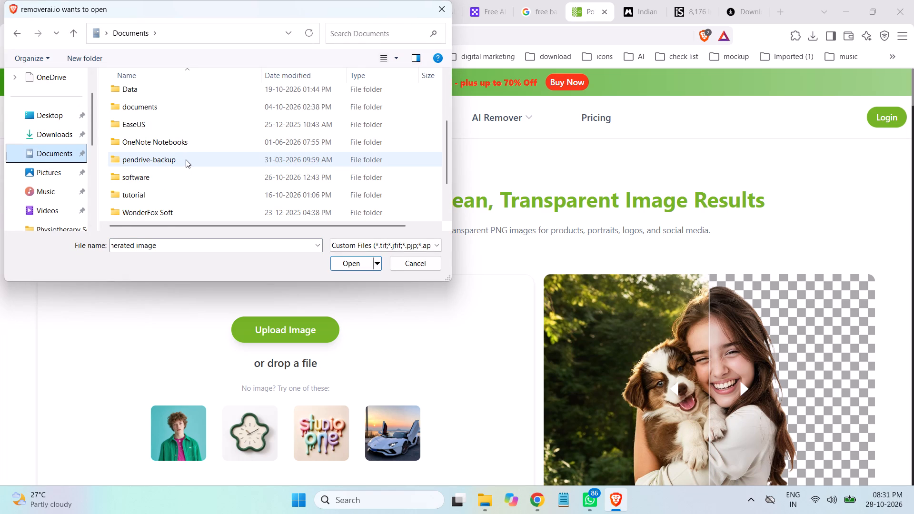
pyautogui.scroll(-1, 172, 176)
pyautogui.doubleClick(140, 180)
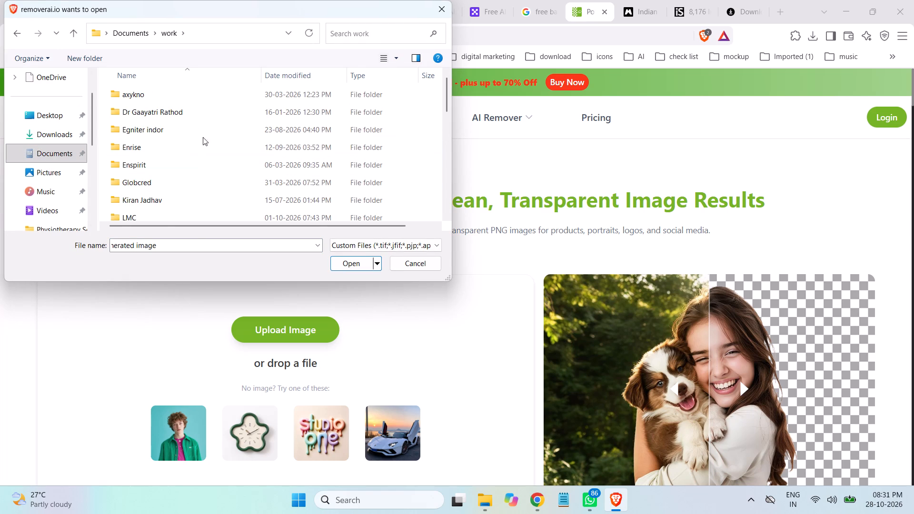
pyautogui.scroll(-3, 194, 143)
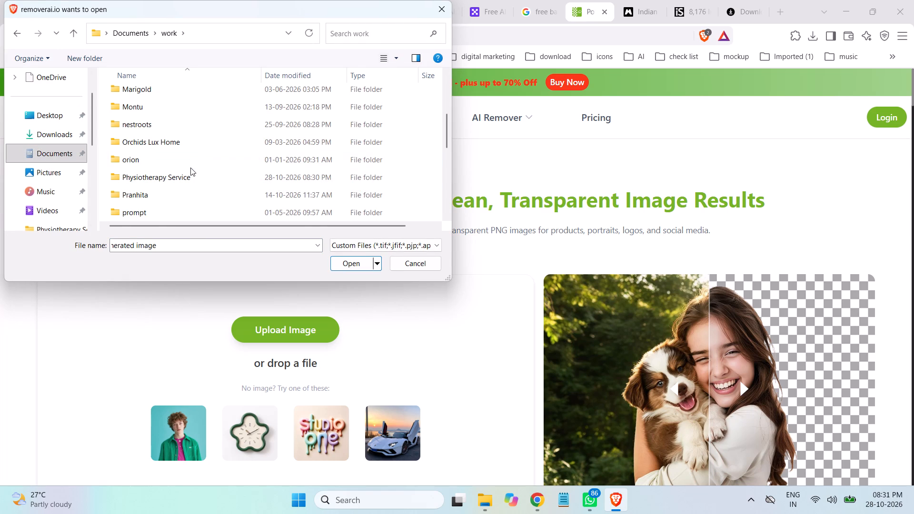
pyautogui.doubleClick(171, 176)
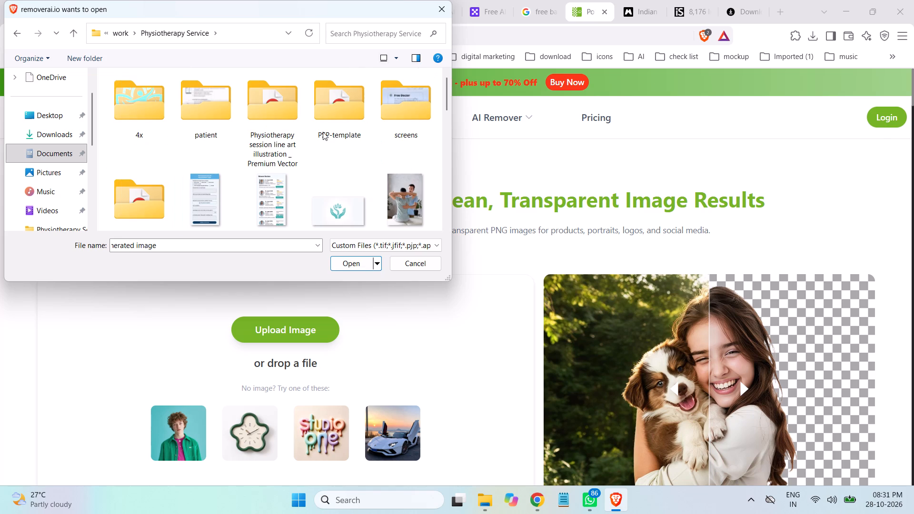
pyautogui.scroll(-3, 323, 132)
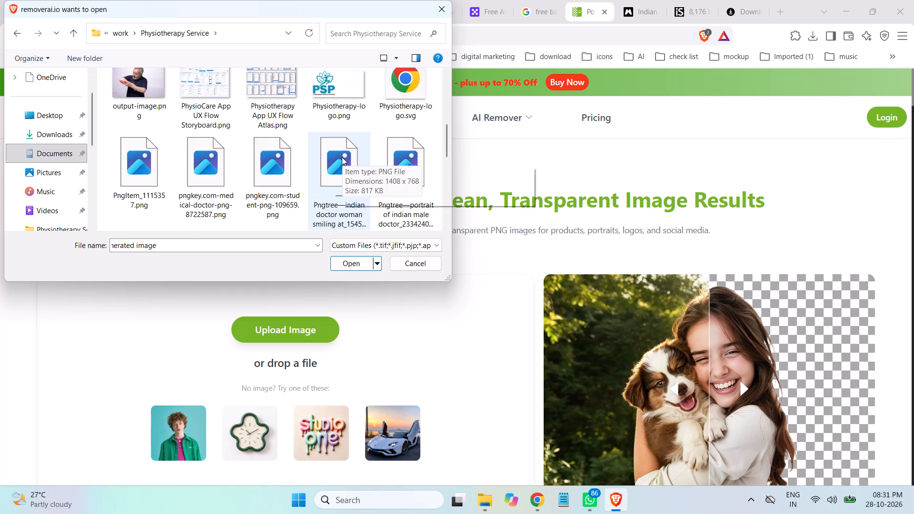
pyautogui.scroll(-1, 320, 156)
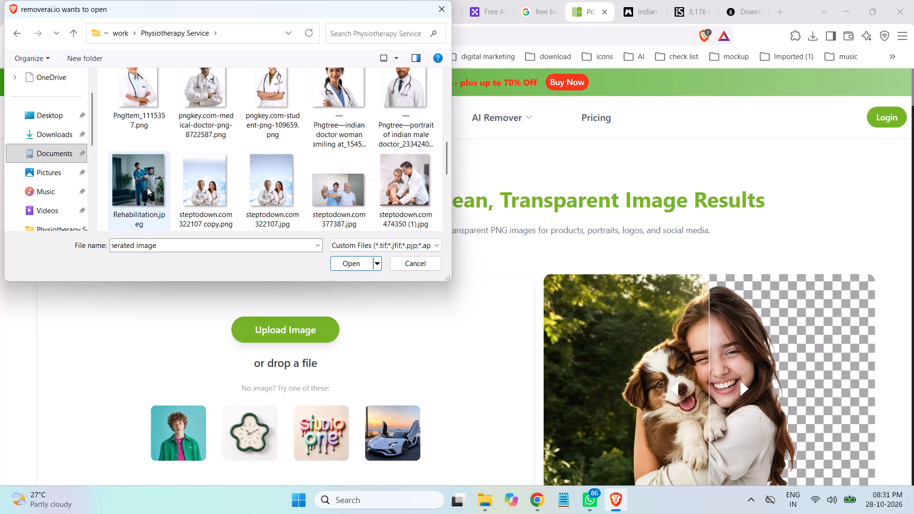
pyautogui.click(146, 188)
pyautogui.click(350, 267)
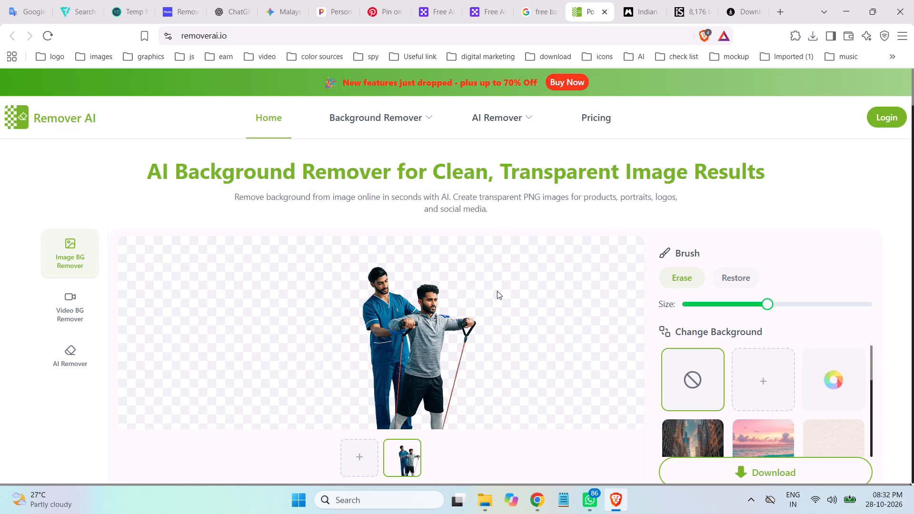
# Download the background-free rehabilitation image from Remover AI.
pyautogui.scroll(-1, 502, 250)
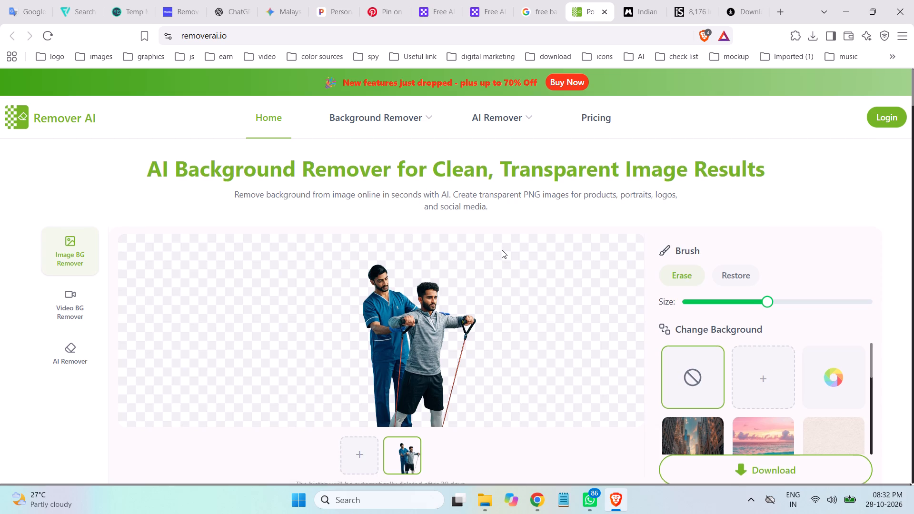
pyautogui.scroll(-1, 502, 250)
pyautogui.scroll(2, 502, 250)
pyautogui.scroll(-1, 502, 250)
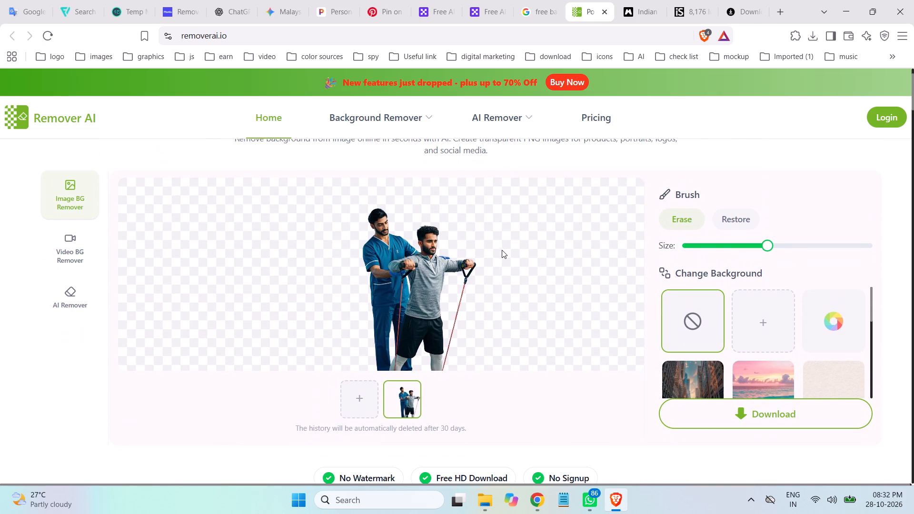
pyautogui.click(776, 417)
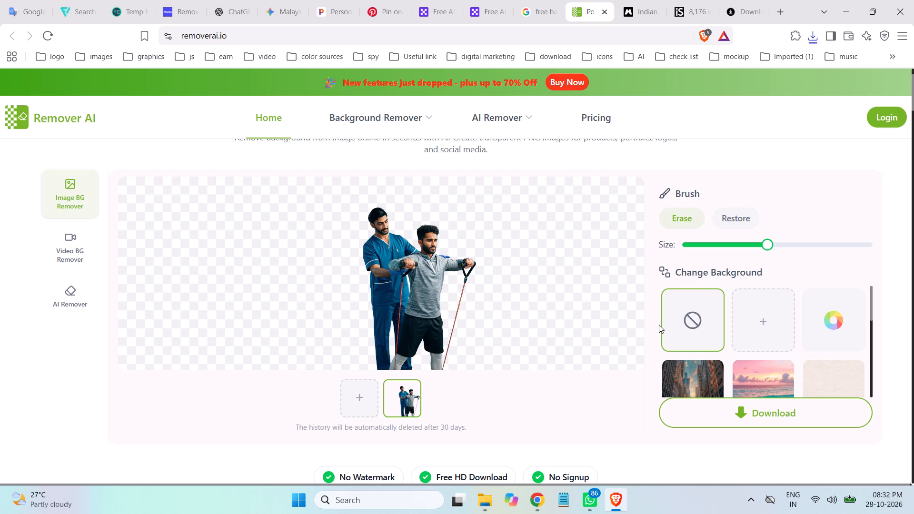
# Move image.png from Downloads into the Physiotherapy Service folder.
pyautogui.click(487, 504)
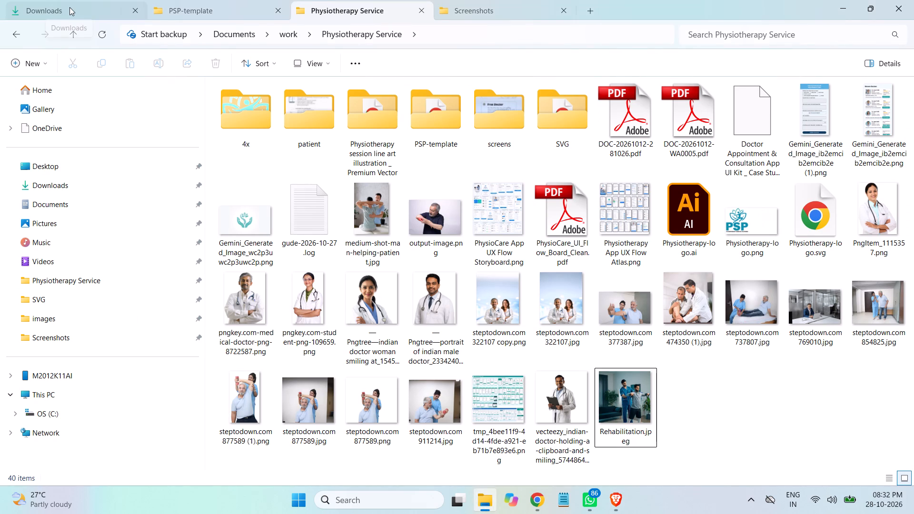
pyautogui.click(70, 7)
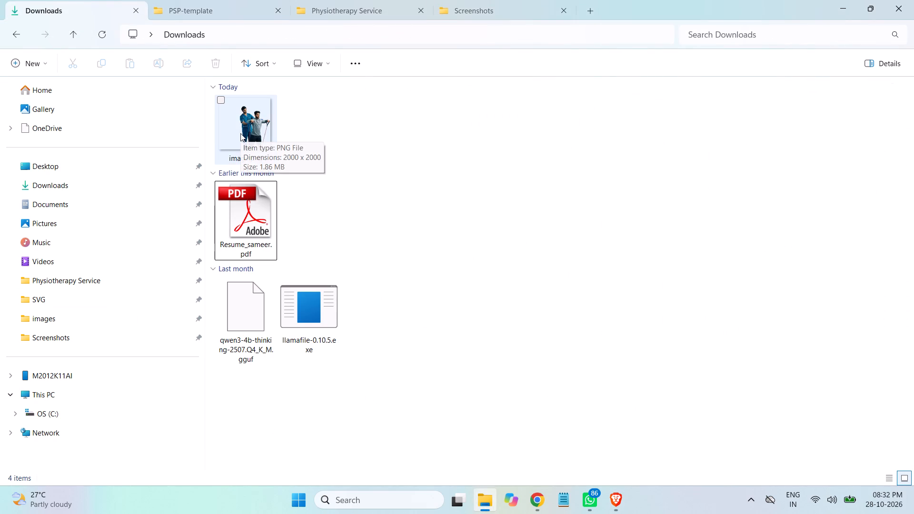
pyautogui.click(240, 133)
pyautogui.hotkey('ctrl', 'x')
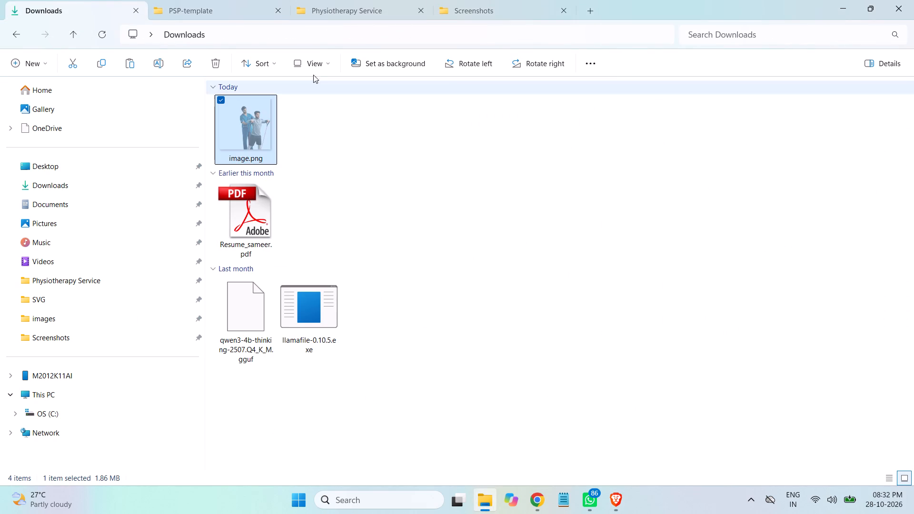
pyautogui.click(364, 5)
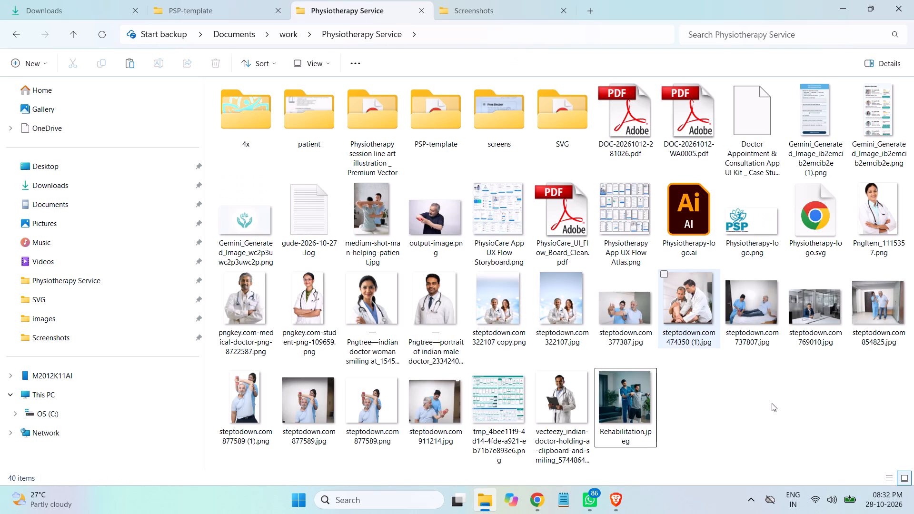
pyautogui.click(764, 404)
pyautogui.hotkey('ctrl', 'v')
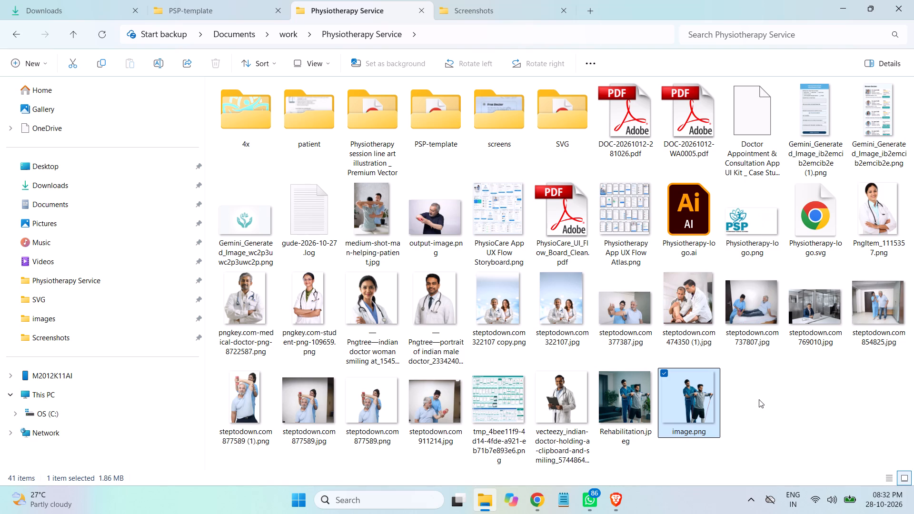
pyautogui.click(762, 409)
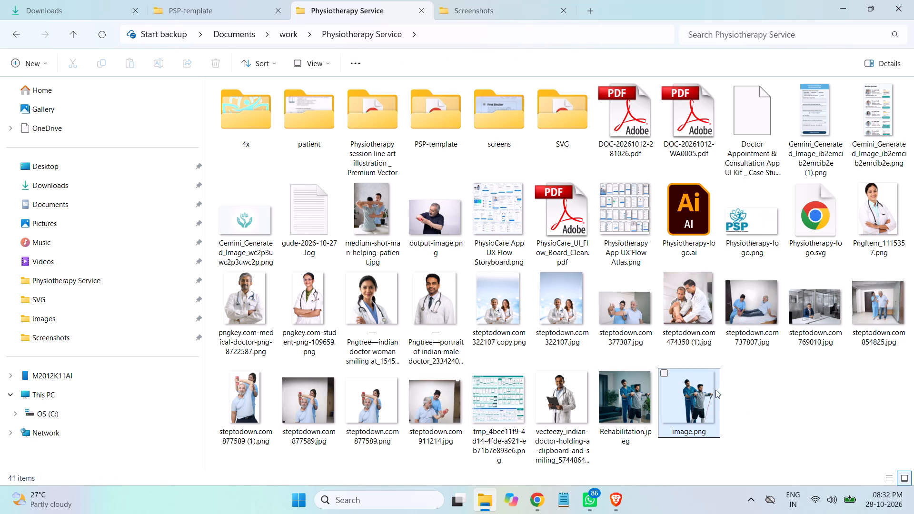
# Open image.png from the Physiotherapy Service folder in Adobe Photoshop 2025.
pyautogui.rightClick(697, 406)
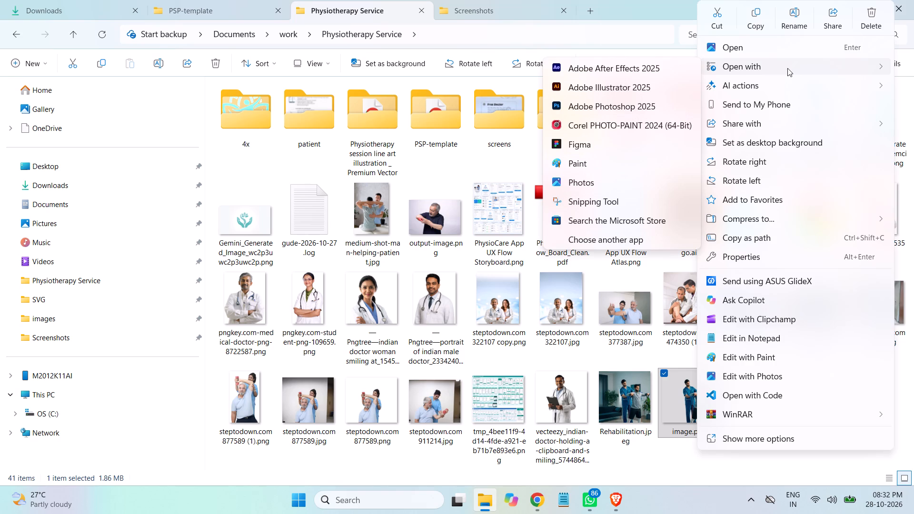
pyautogui.click(593, 109)
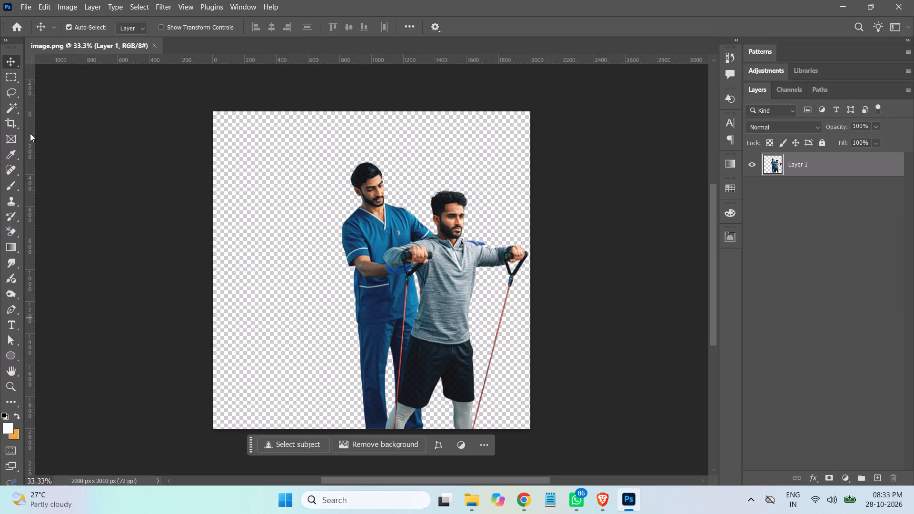
# Crop the empty side and top areas of image.png closely around the two men, to about 1226 x 1724 px.
pyautogui.click(8, 120)
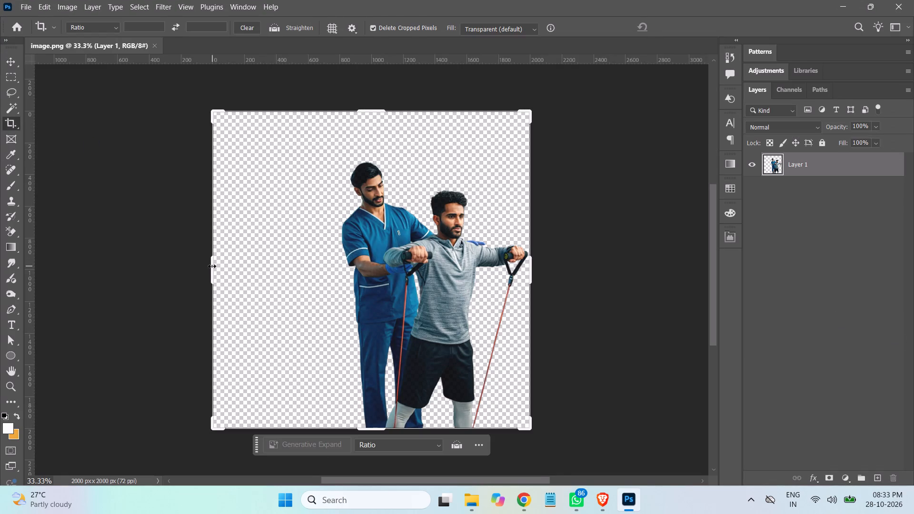
pyautogui.moveTo(212, 266); pyautogui.dragTo(272, 272)
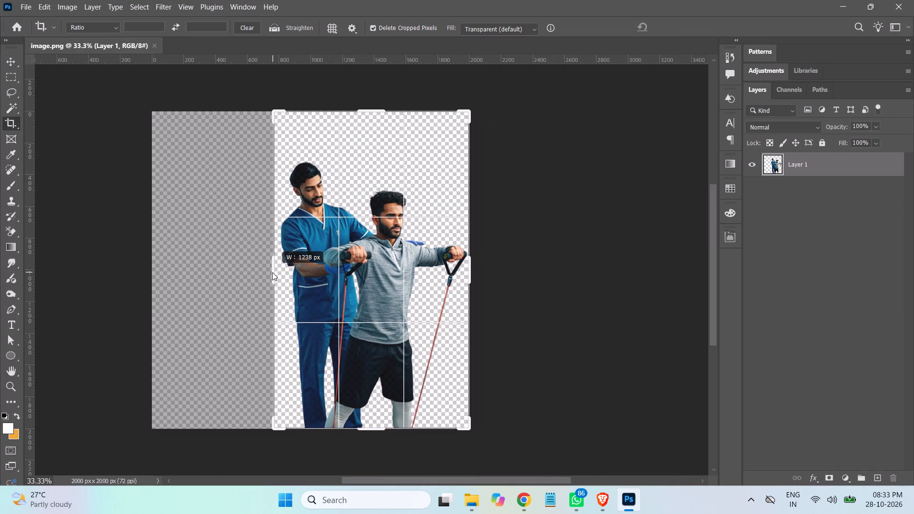
pyautogui.moveTo(272, 272); pyautogui.dragTo(273, 273)
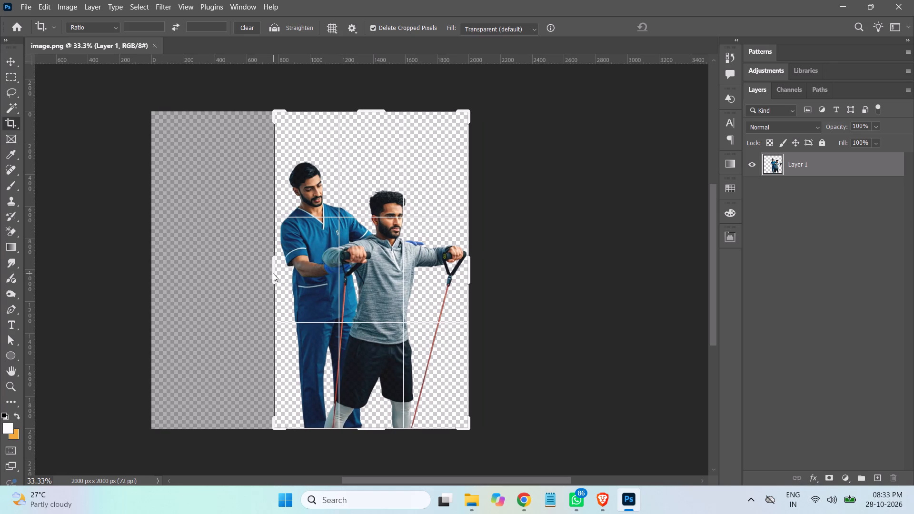
pyautogui.moveTo(367, 111); pyautogui.dragTo(365, 139)
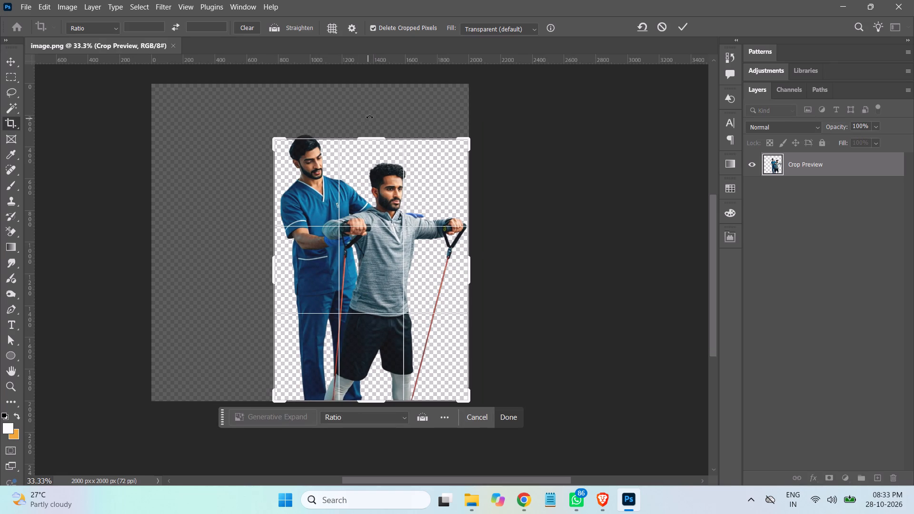
pyautogui.moveTo(368, 137); pyautogui.dragTo(368, 129)
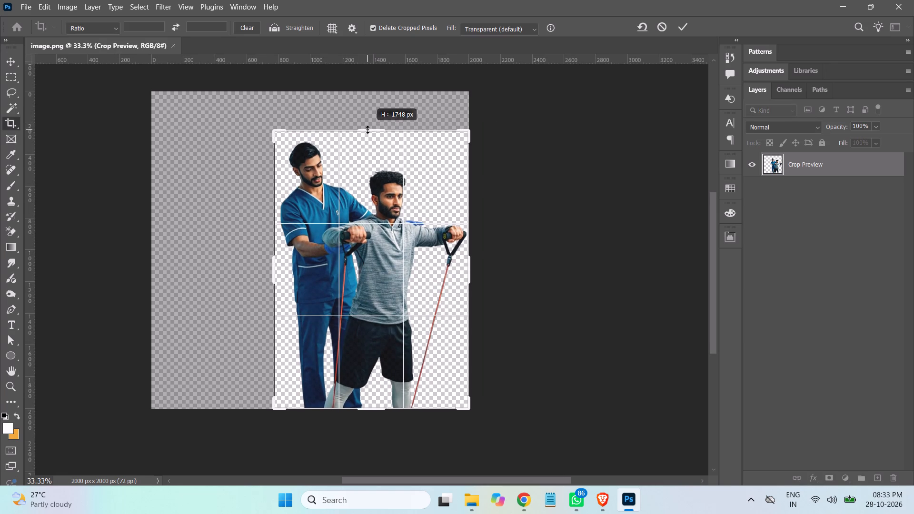
pyautogui.moveTo(368, 129); pyautogui.dragTo(367, 131)
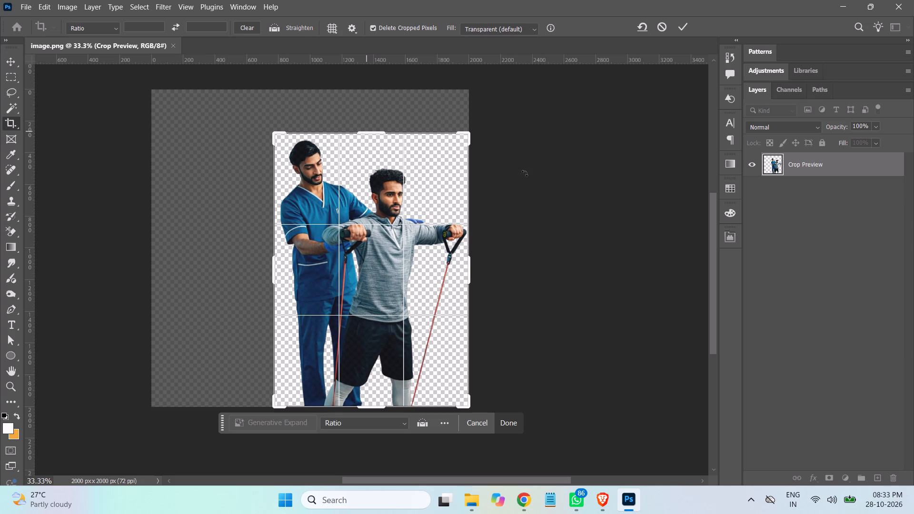
pyautogui.press('Return')
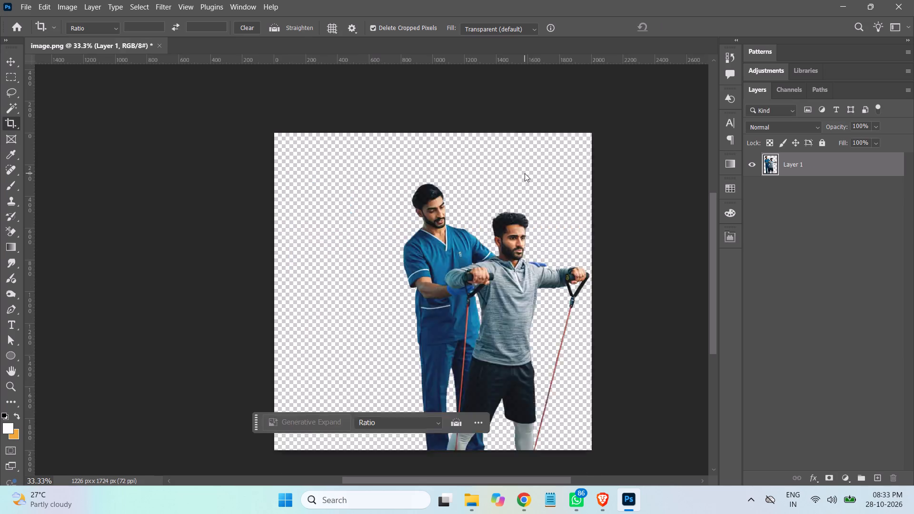
pyautogui.click(5, 68)
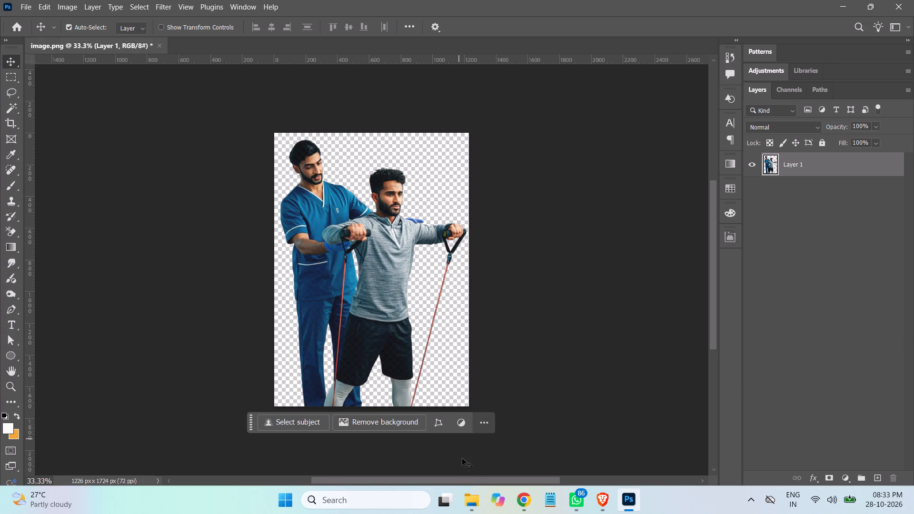
# Find why-us-img.png in PSP-template > images using large thumbnails and open it in Photoshop as a separate document.
pyautogui.click(472, 493)
pyautogui.click(219, 8)
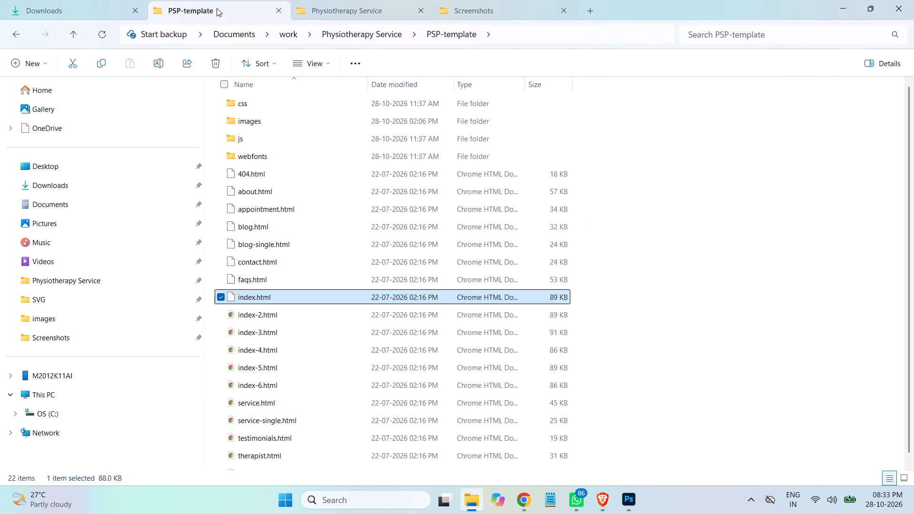
pyautogui.doubleClick(265, 125)
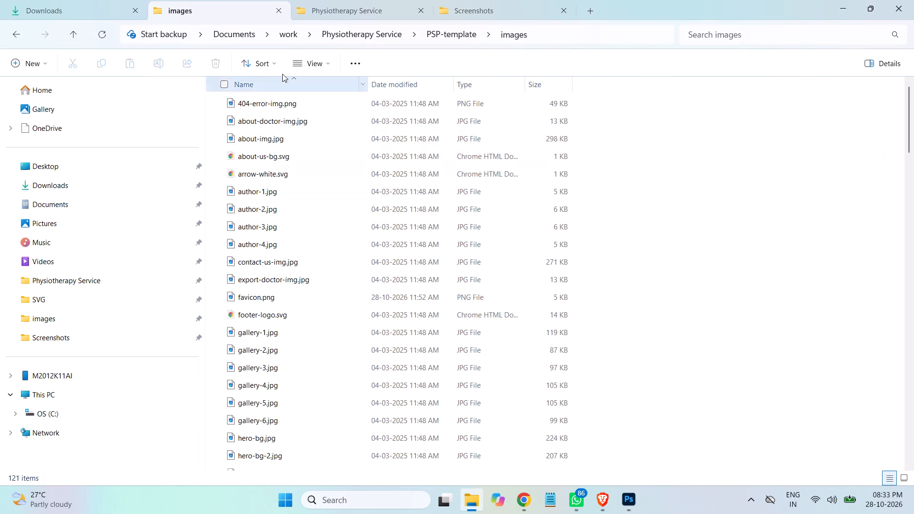
pyautogui.click(314, 69)
pyautogui.click(318, 110)
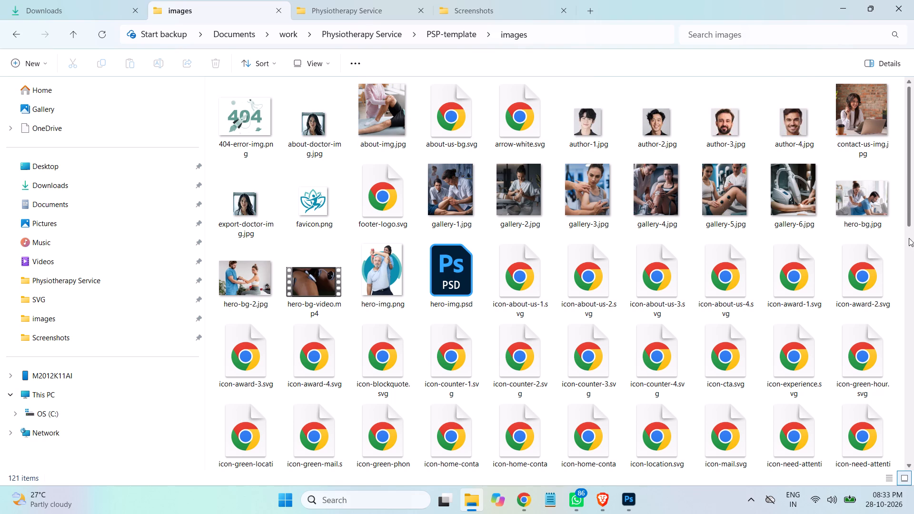
pyautogui.moveTo(909, 198); pyautogui.dragTo(913, 223)
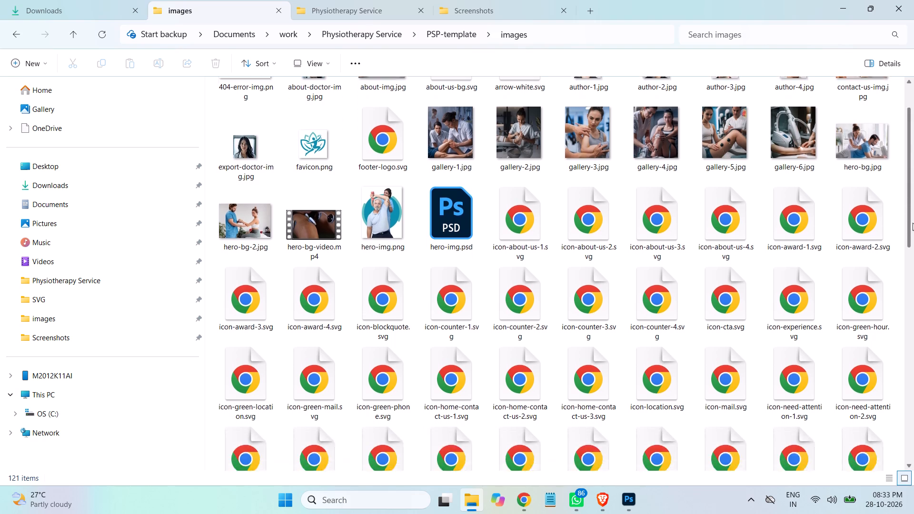
pyautogui.moveTo(913, 223); pyautogui.dragTo(913, 444)
pyautogui.moveTo(256, 439); pyautogui.dragTo(447, 438)
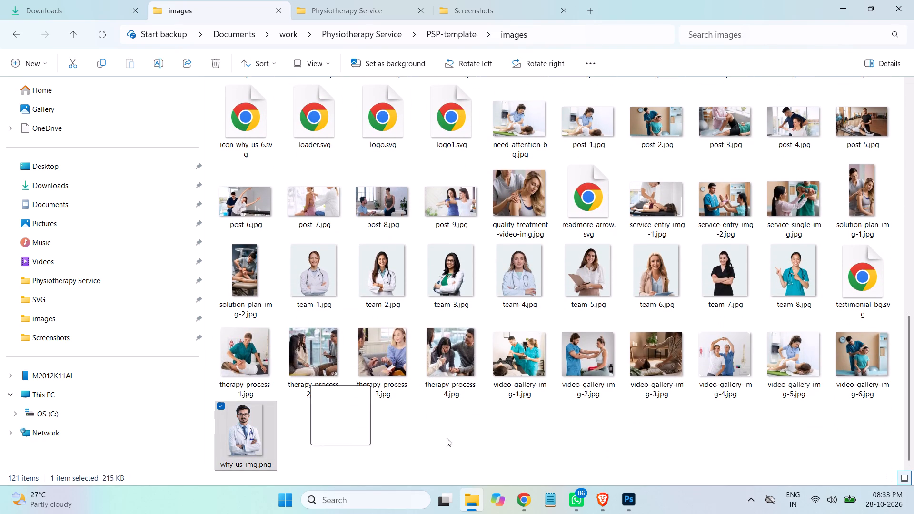
pyautogui.moveTo(447, 438); pyautogui.dragTo(256, 46)
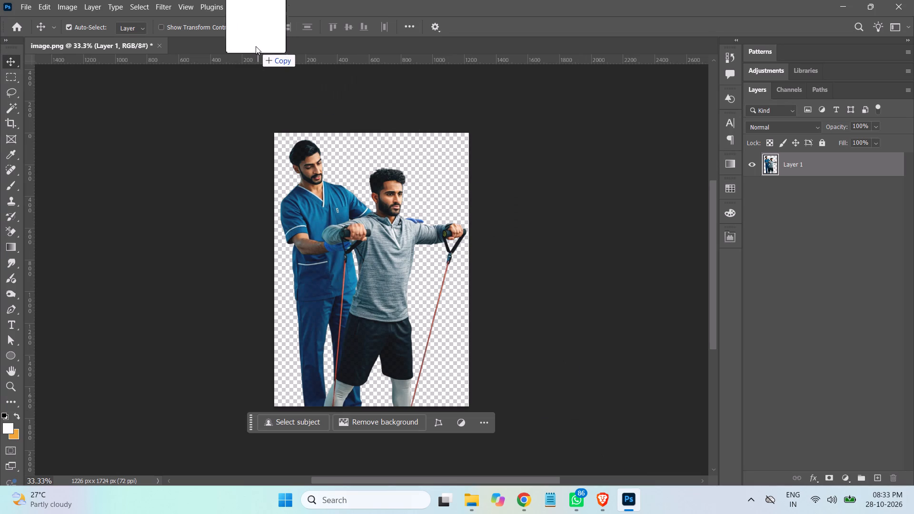
pyautogui.moveTo(256, 46); pyautogui.dragTo(250, 49)
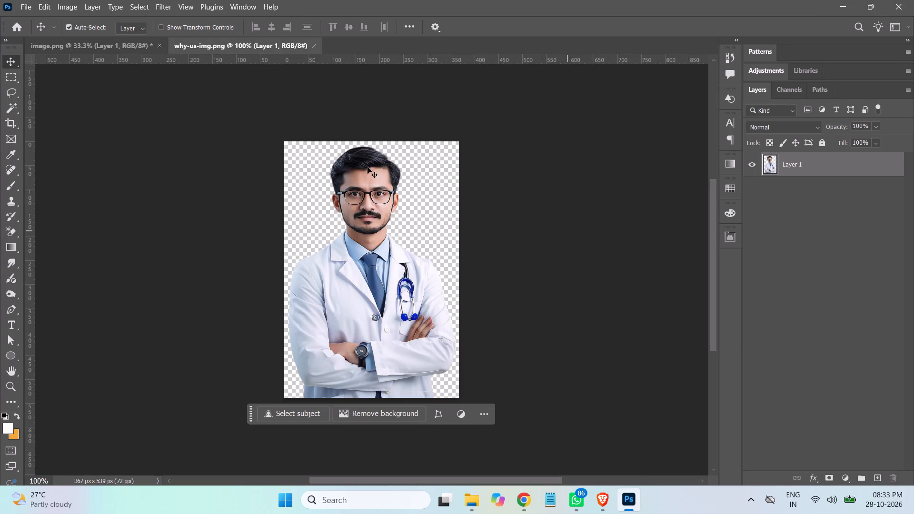
# Copy the cropped rehabilitation layer from image.png into the why-us-img.png document, above the doctor.
pyautogui.click(85, 43)
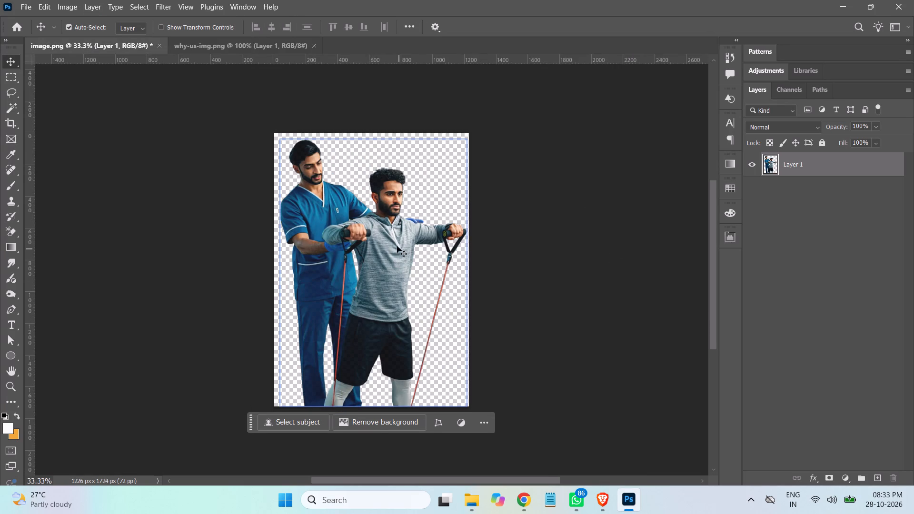
pyautogui.moveTo(392, 240); pyautogui.dragTo(334, 167)
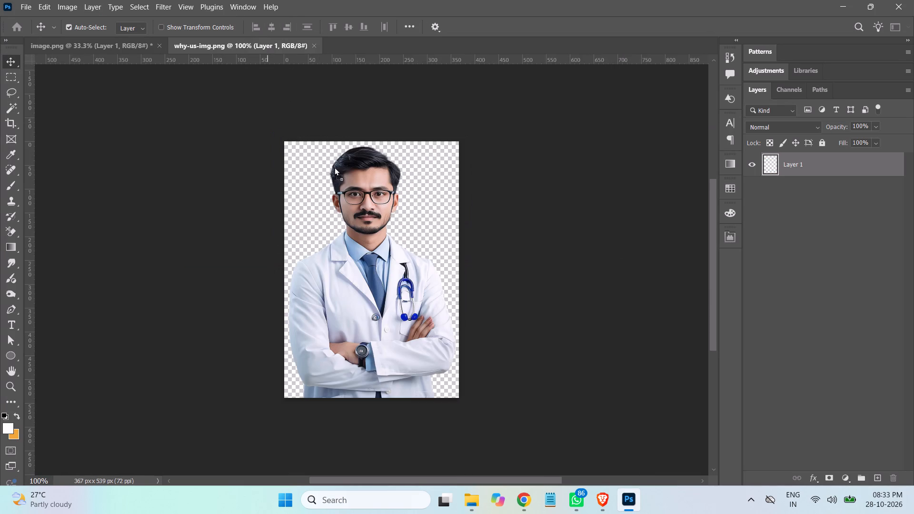
pyautogui.moveTo(334, 167); pyautogui.dragTo(377, 225)
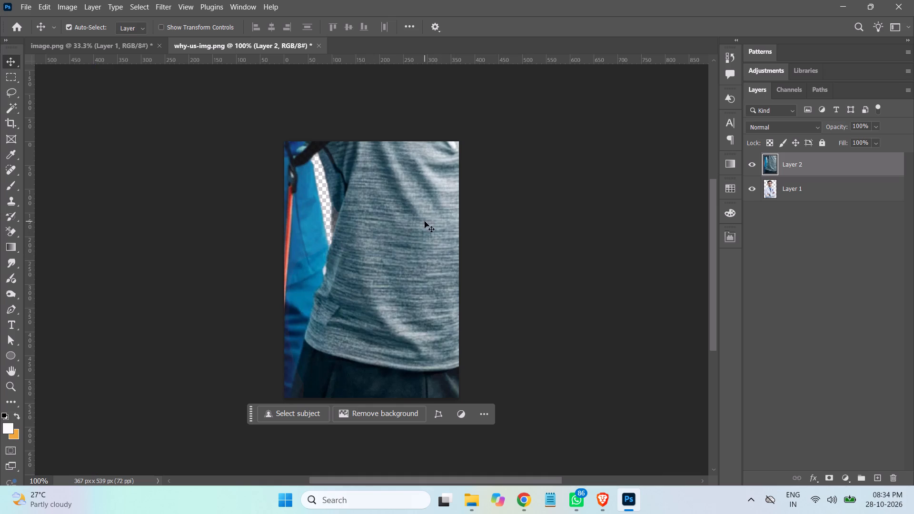
# Scale the rehabilitation layer proportionally to about 31.3% and position it to fill the canvas width, resting on the bottom edge.
pyautogui.moveTo(425, 221); pyautogui.dragTo(444, 312)
pyautogui.moveTo(403, 254); pyautogui.dragTo(417, 326)
pyautogui.moveTo(387, 261); pyautogui.dragTo(423, 351)
pyautogui.moveTo(390, 280); pyautogui.dragTo(440, 318)
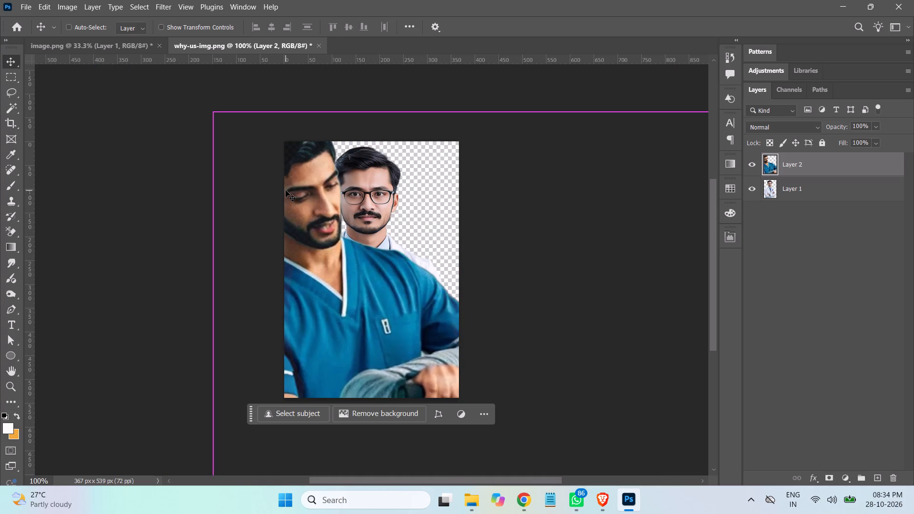
pyautogui.hotkey('ctrl', 't')
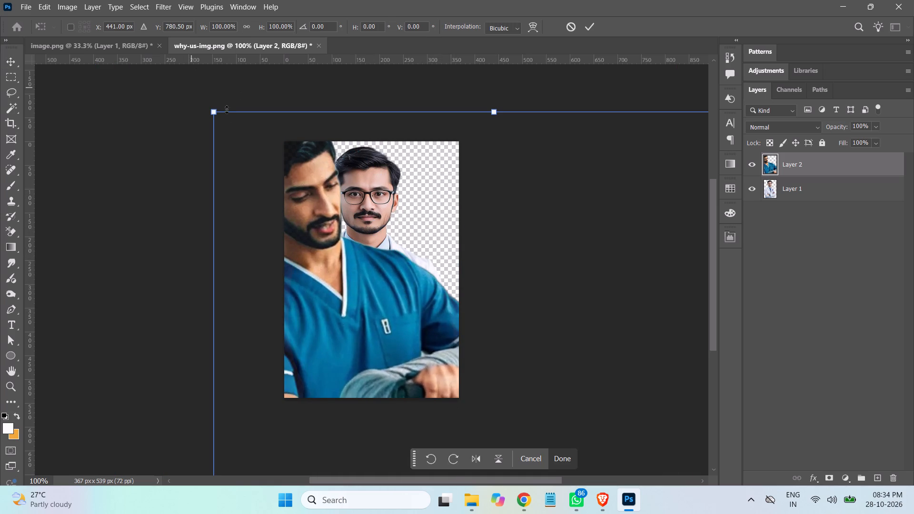
pyautogui.keyDown('shift'); pyautogui.moveTo(215, 113); pyautogui.dragTo(457, 321); pyautogui.keyUp('shift')
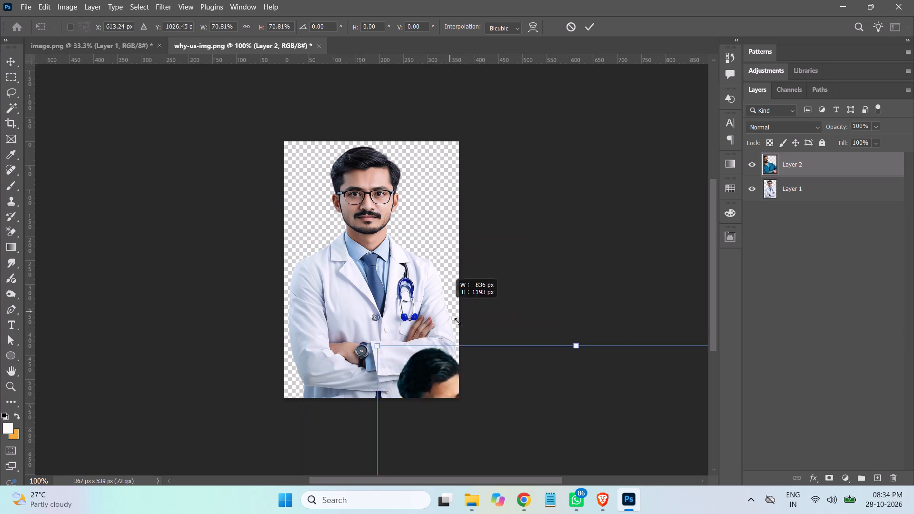
pyautogui.keyDown('shift'); pyautogui.moveTo(457, 321); pyautogui.dragTo(487, 364); pyautogui.keyUp('shift')
pyautogui.moveTo(498, 421); pyautogui.dragTo(295, 139)
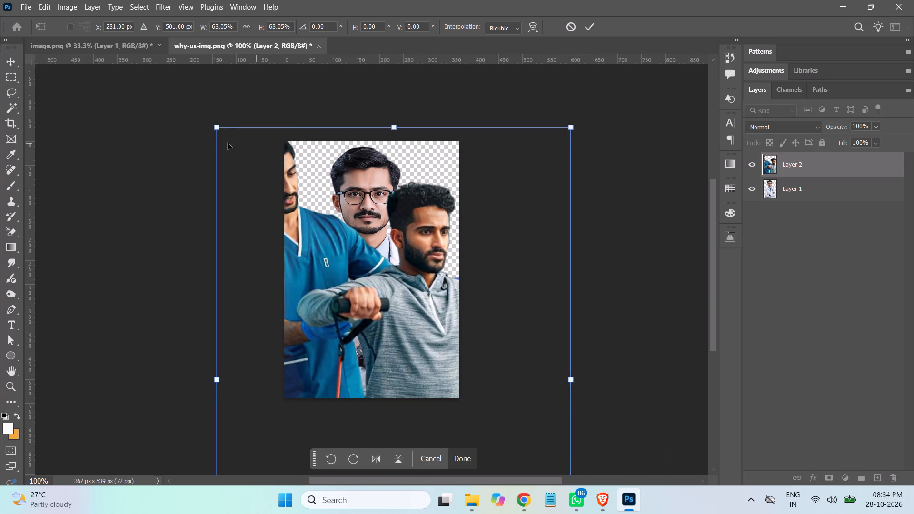
pyautogui.keyDown('shift'); pyautogui.moveTo(218, 128); pyautogui.dragTo(377, 296); pyautogui.keyUp('shift')
pyautogui.moveTo(390, 360); pyautogui.dragTo(330, 188)
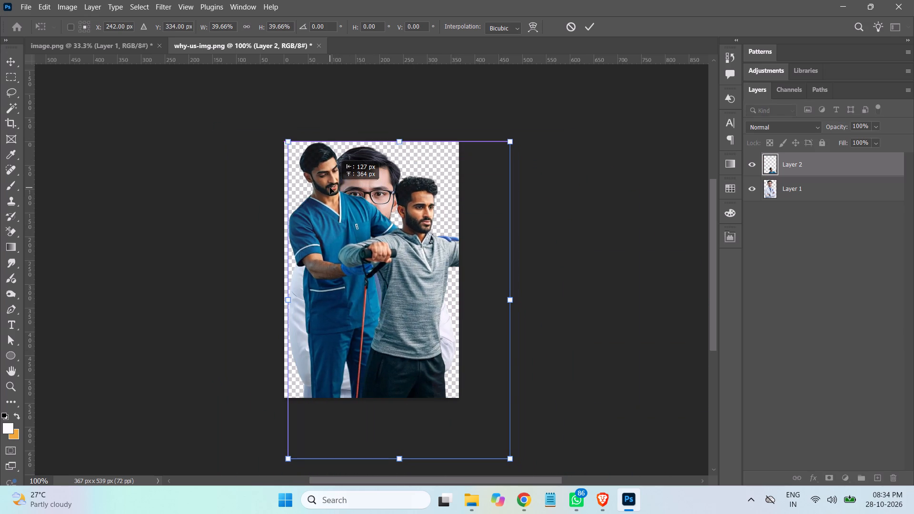
pyautogui.moveTo(330, 188); pyautogui.dragTo(322, 186)
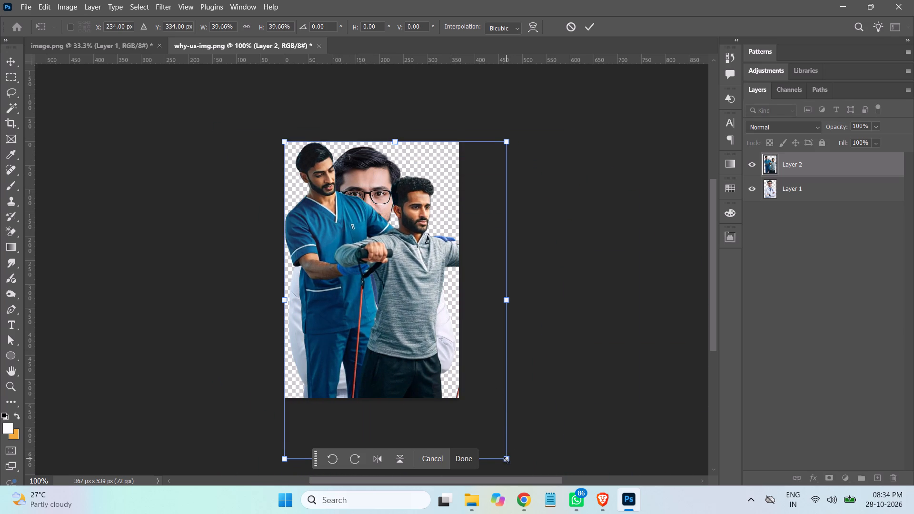
pyautogui.keyDown('shift'); pyautogui.moveTo(506, 460); pyautogui.dragTo(447, 406); pyautogui.keyUp('shift')
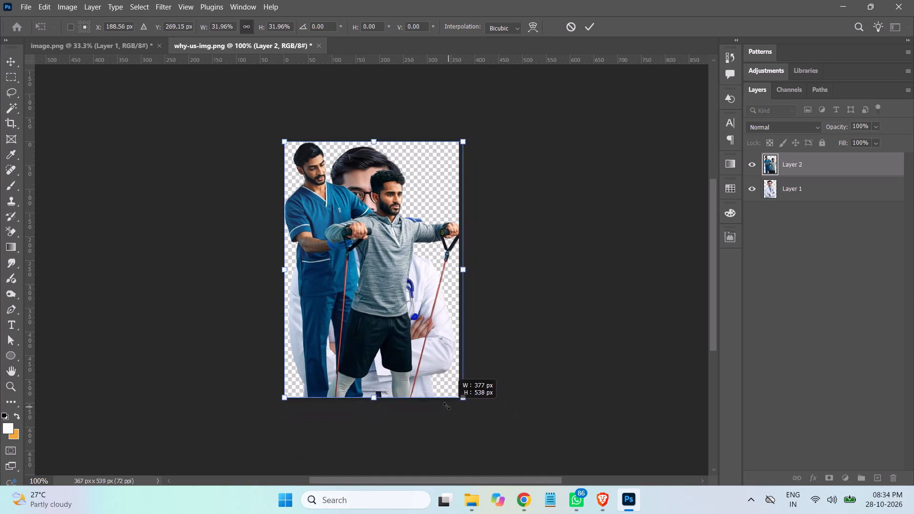
pyautogui.keyDown('shift'); pyautogui.moveTo(447, 406); pyautogui.dragTo(439, 403); pyautogui.keyUp('shift')
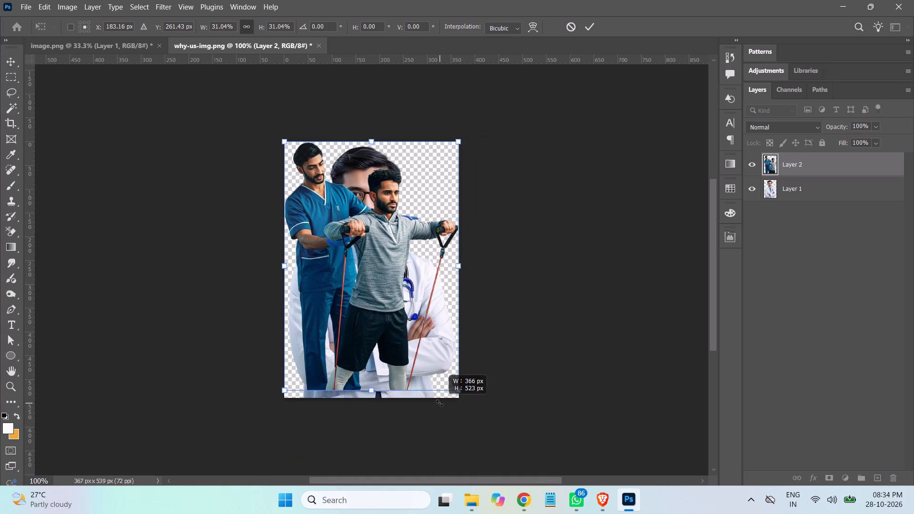
pyautogui.keyDown('shift'); pyautogui.moveTo(439, 403); pyautogui.dragTo(441, 405); pyautogui.keyUp('shift')
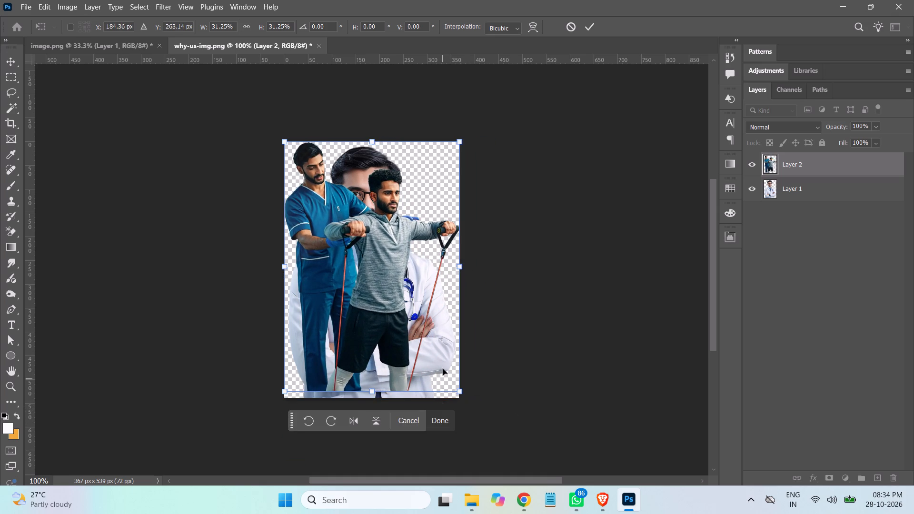
pyautogui.moveTo(384, 328); pyautogui.dragTo(384, 334)
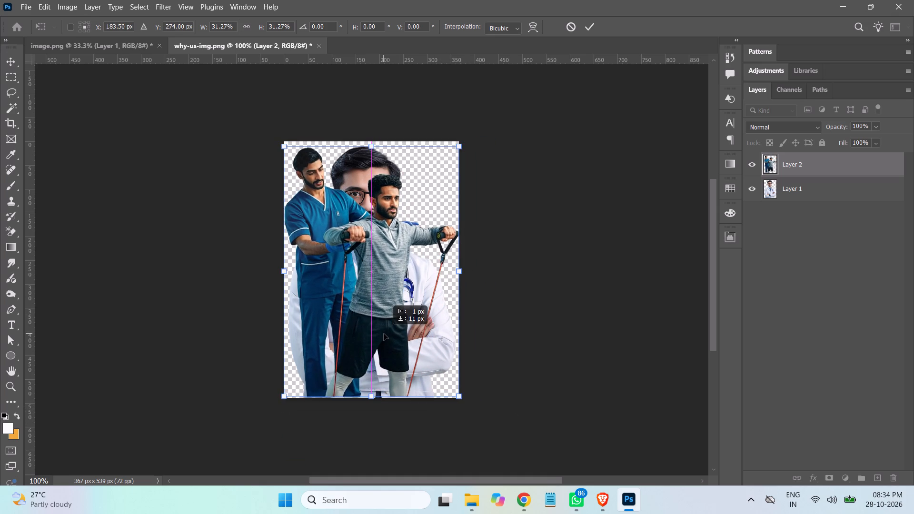
pyautogui.moveTo(384, 334); pyautogui.dragTo(385, 337)
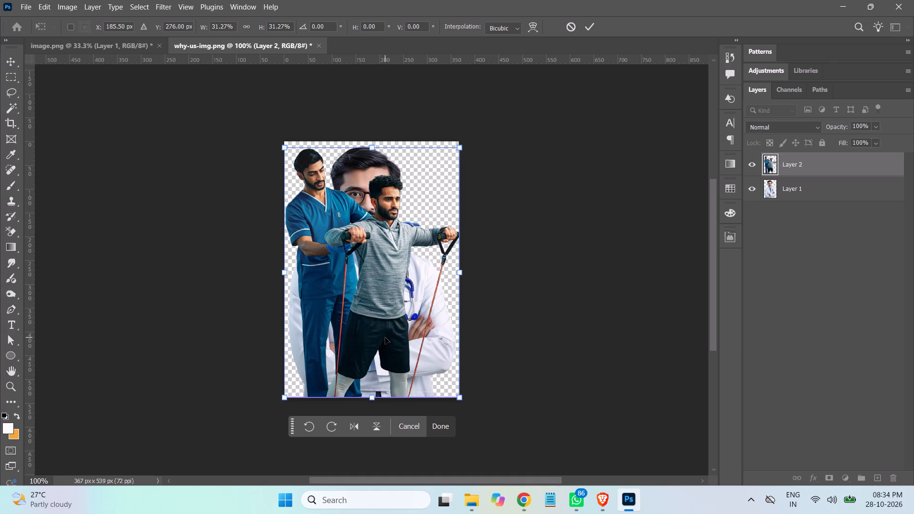
pyautogui.press('Return')
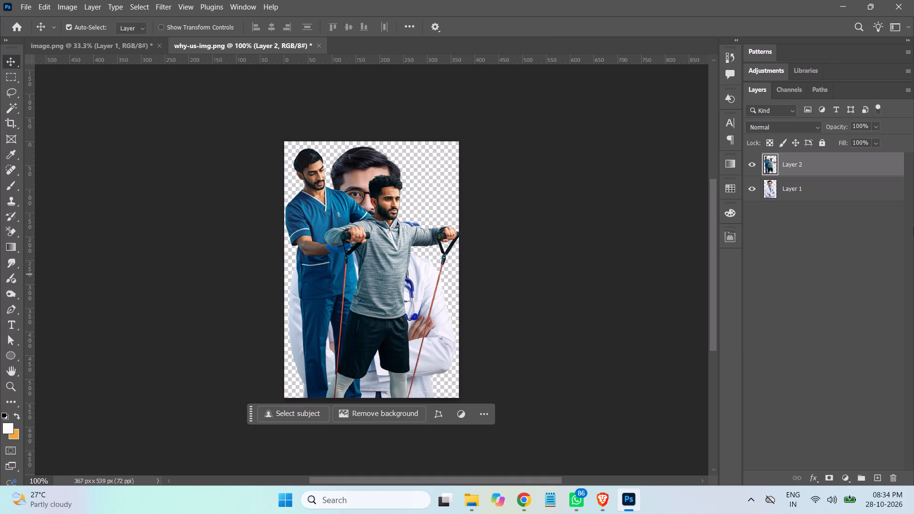
# Hide Layer 1 containing the doctor in the white coat.
pyautogui.click(750, 190)
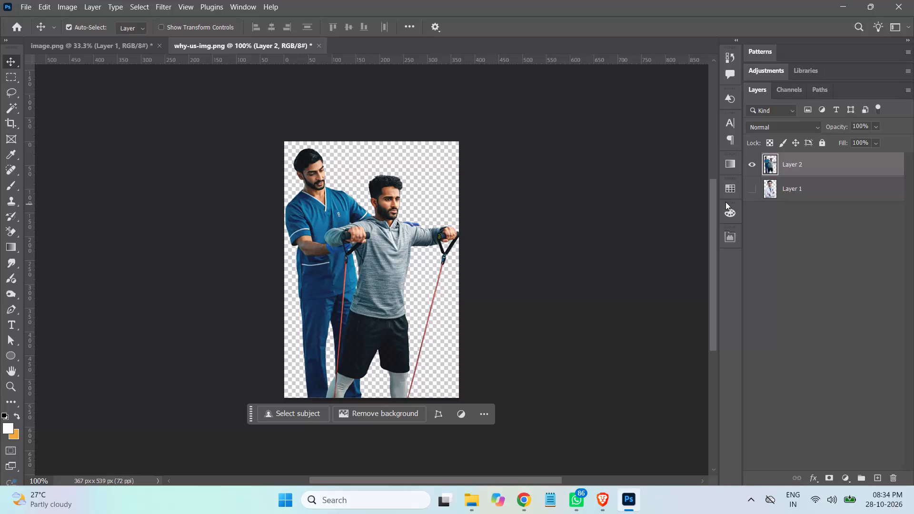
# Save a PNG copy over why-us-img.png in PSP-template > images, replacing the existing file with the large file size option.
pyautogui.hotkey('ctrl', 's')
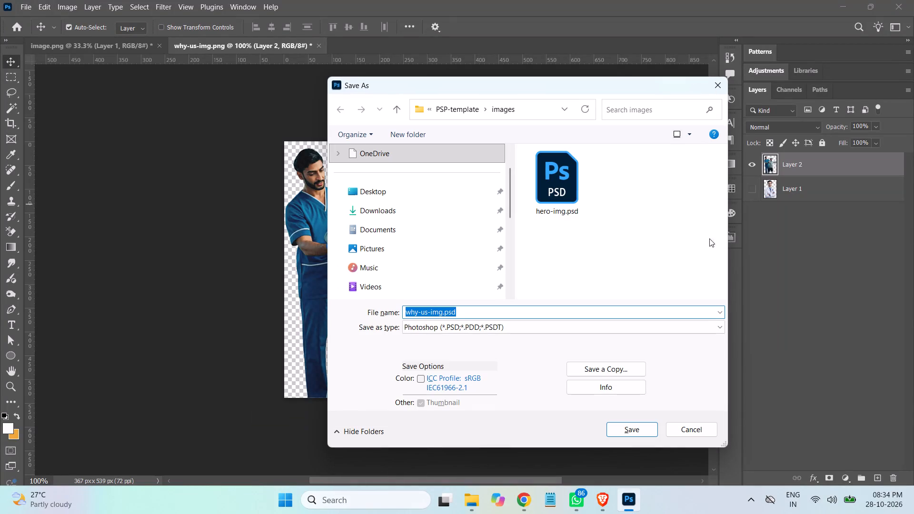
pyautogui.click(601, 367)
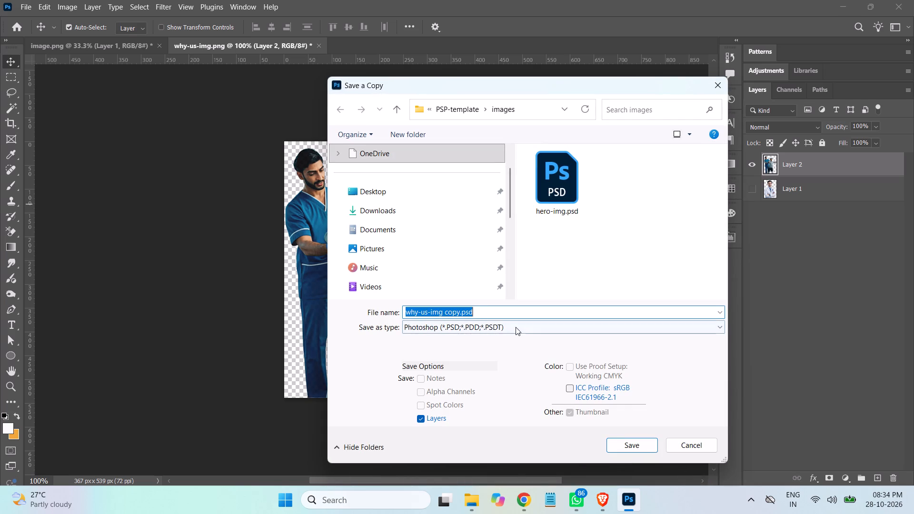
pyautogui.click(516, 327)
pyautogui.click(456, 257)
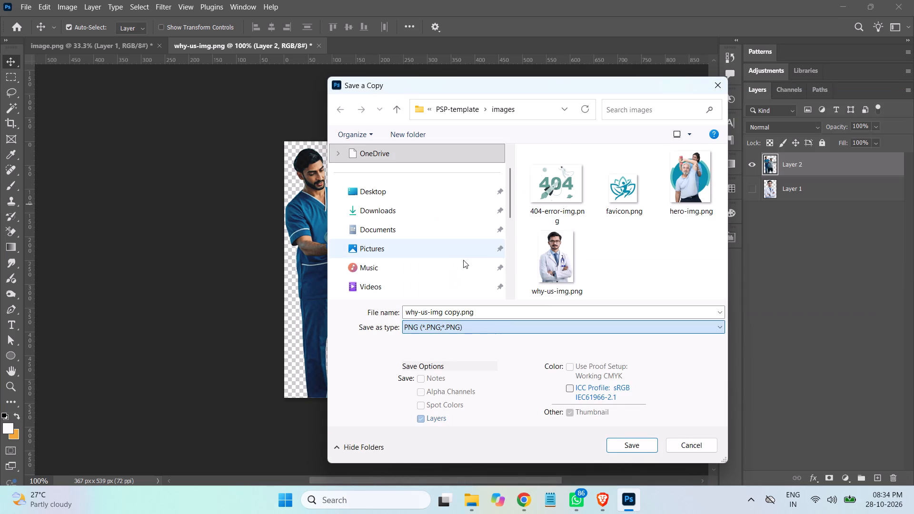
pyautogui.click(459, 312)
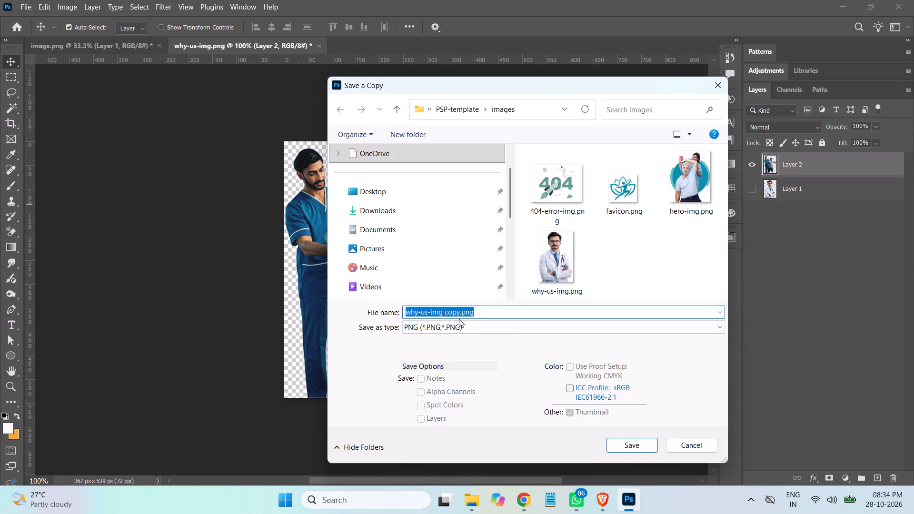
pyautogui.click(561, 276)
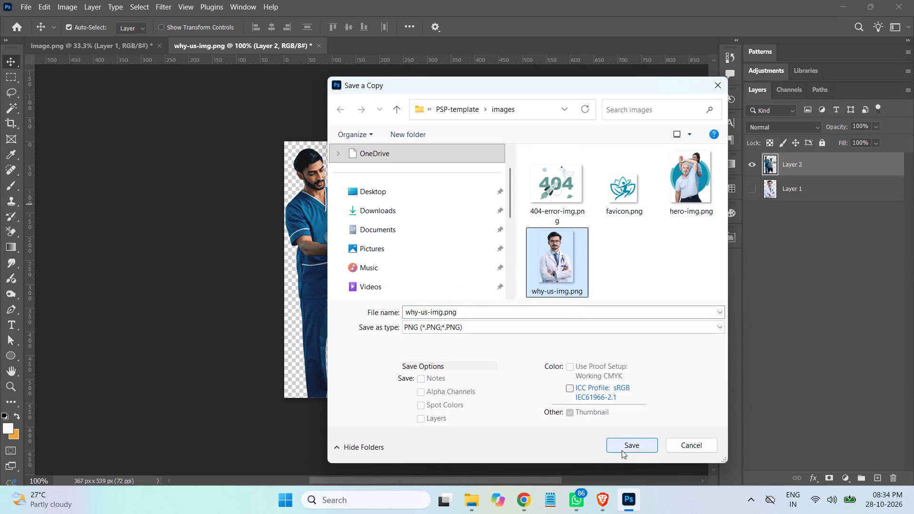
pyautogui.click(622, 442)
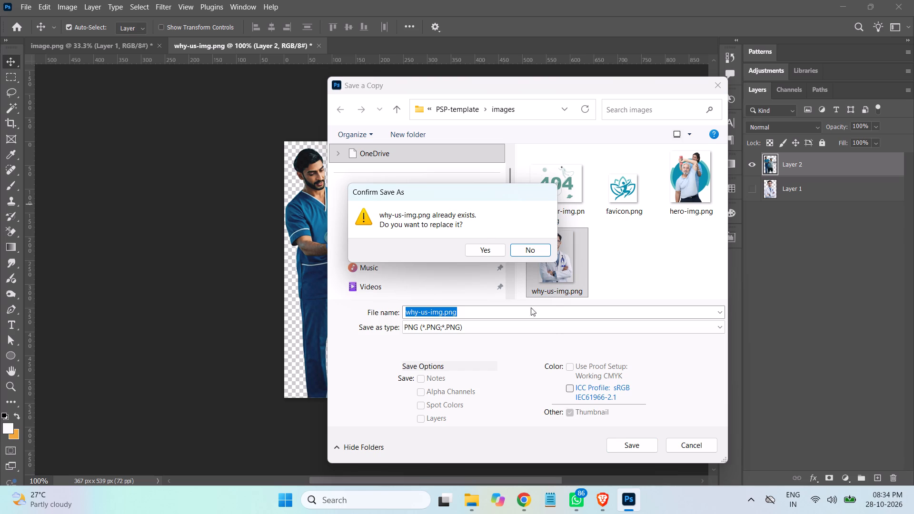
pyautogui.click(483, 249)
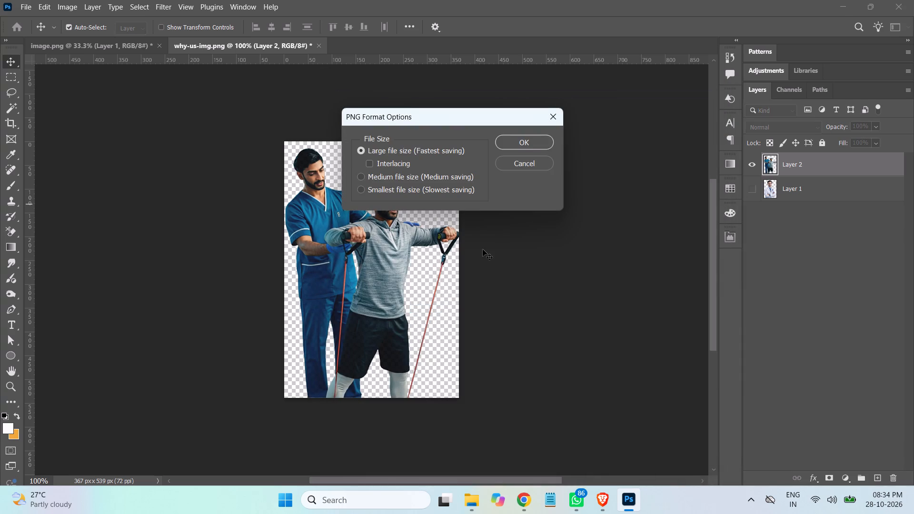
pyautogui.click(528, 142)
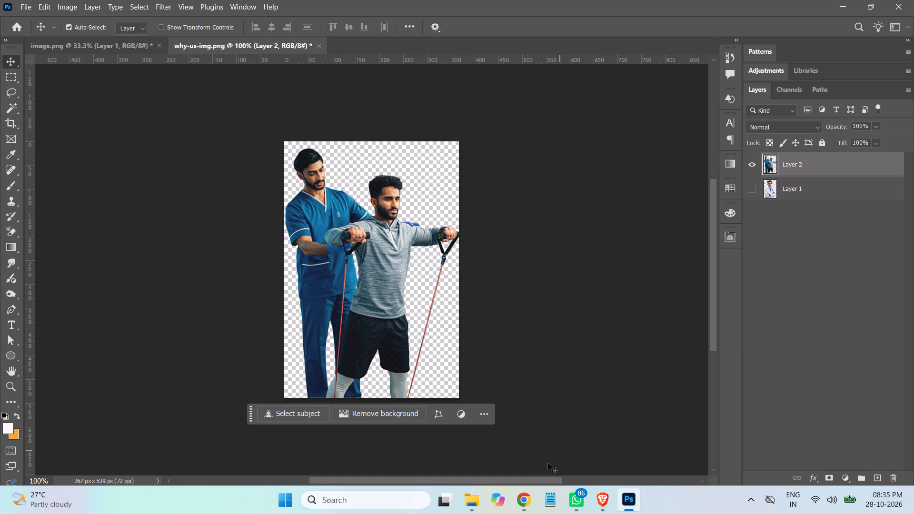
# Switch to Chrome and play the Best Of Arijit Singh video on YouTube.
pyautogui.click(526, 497)
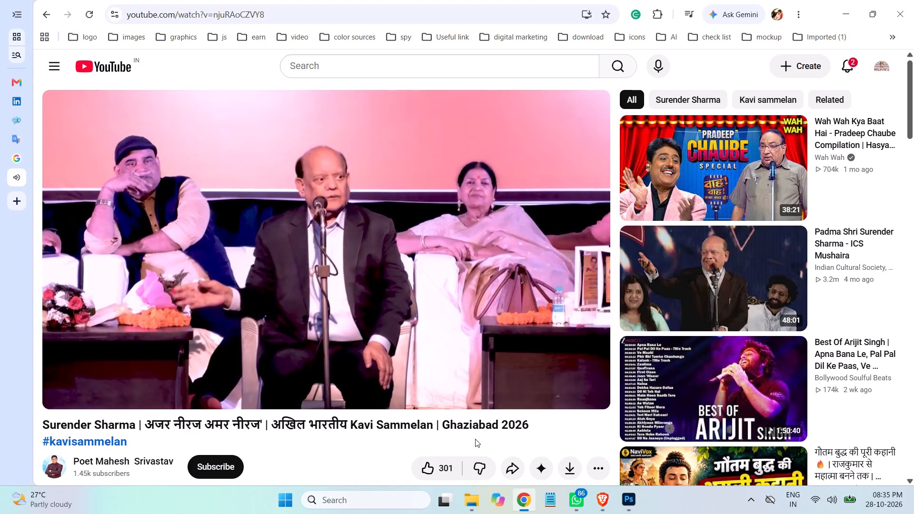
pyautogui.click(701, 385)
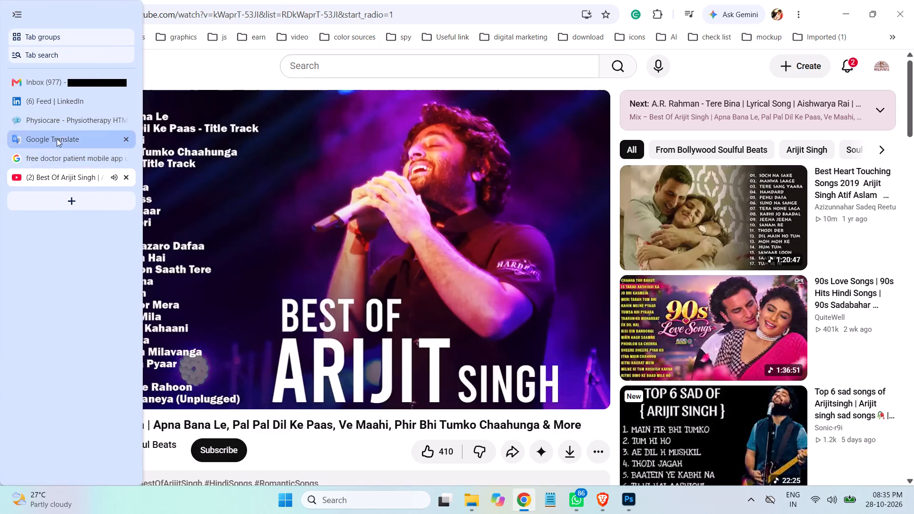
# Reload the Physiocare template page index-2.html and check the replaced picture in the Why Us section.
pyautogui.click(62, 120)
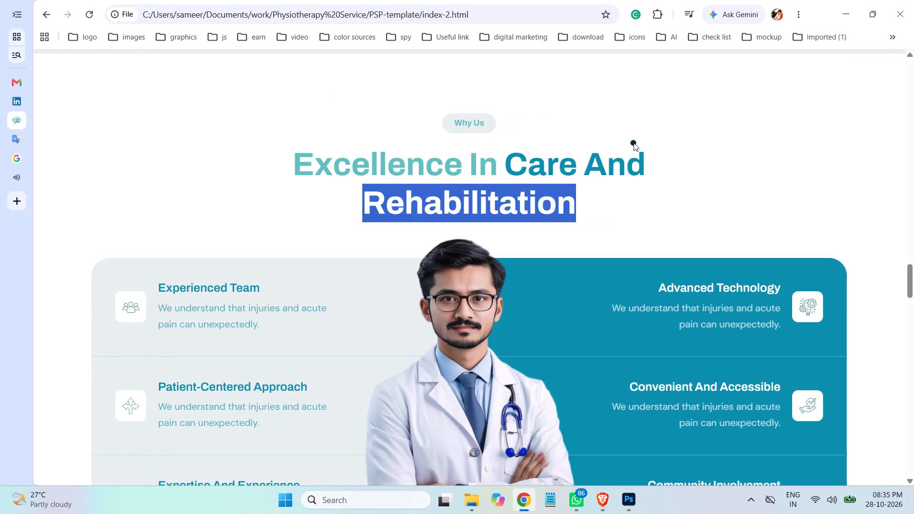
pyautogui.keyDown('shift'); pyautogui.click(88, 15); pyautogui.keyUp('shift')
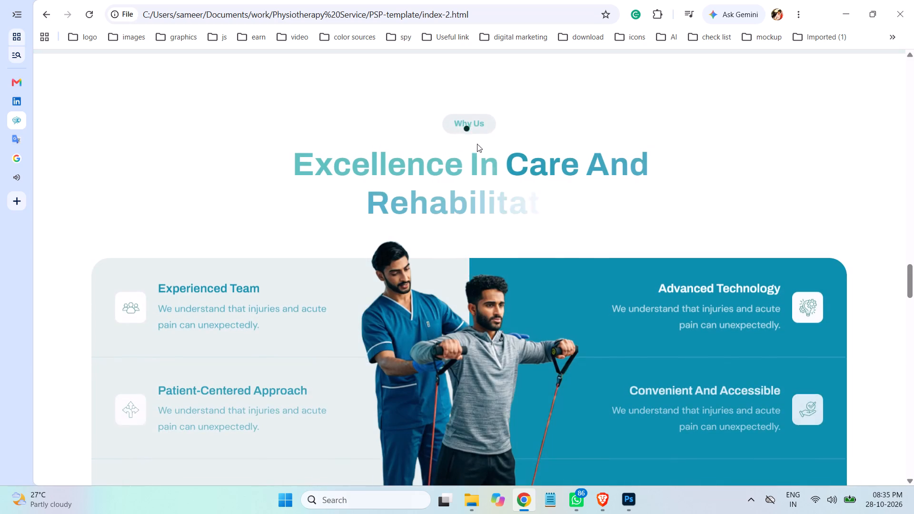
pyautogui.scroll(-1, 802, 240)
pyautogui.scroll(1, 802, 240)
pyautogui.scroll(-3, 802, 240)
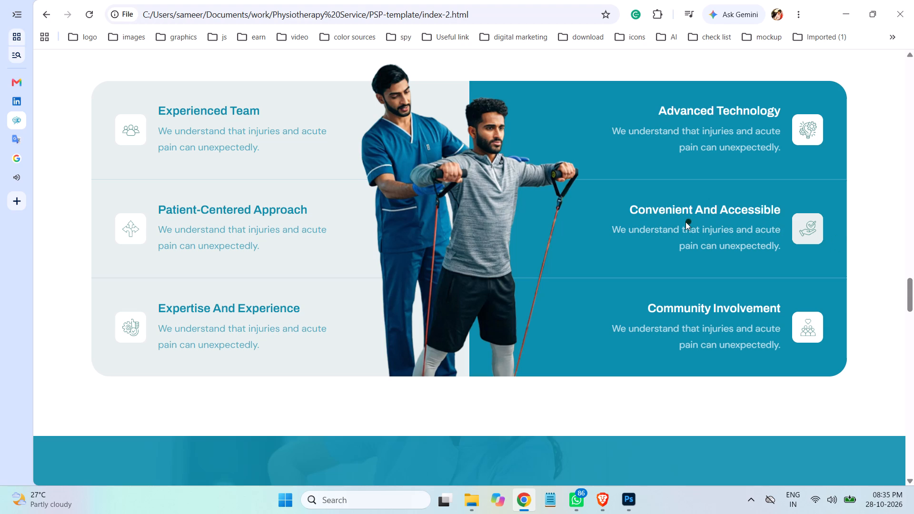
# Review the index-2.html page sections from Why Us back up to the moving image gallery below the Make An Appointment block.
pyautogui.scroll(3, 685, 221)
pyautogui.scroll(-1, 685, 221)
pyautogui.scroll(2, 685, 221)
pyautogui.scroll(-1, 685, 221)
pyautogui.scroll(4, 685, 221)
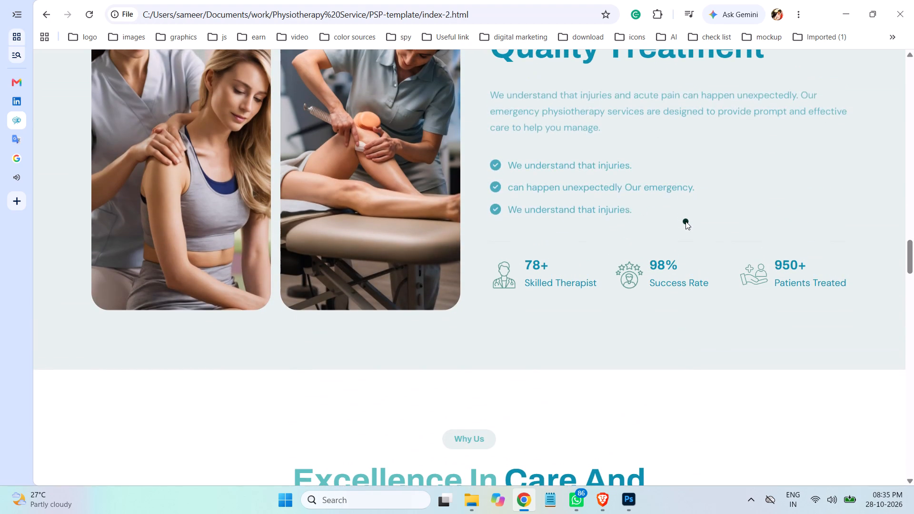
pyautogui.scroll(7, 685, 221)
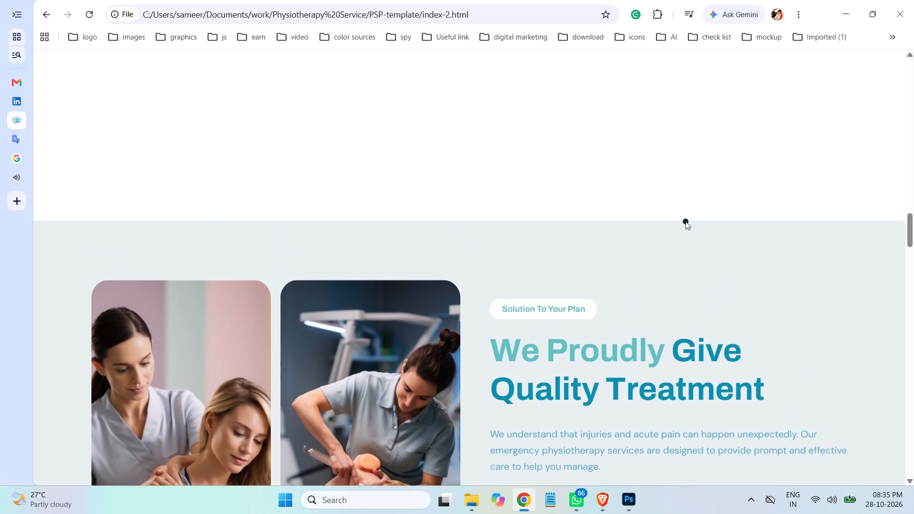
pyautogui.scroll(7, 685, 221)
pyautogui.scroll(-1, 685, 221)
pyautogui.scroll(5, 685, 221)
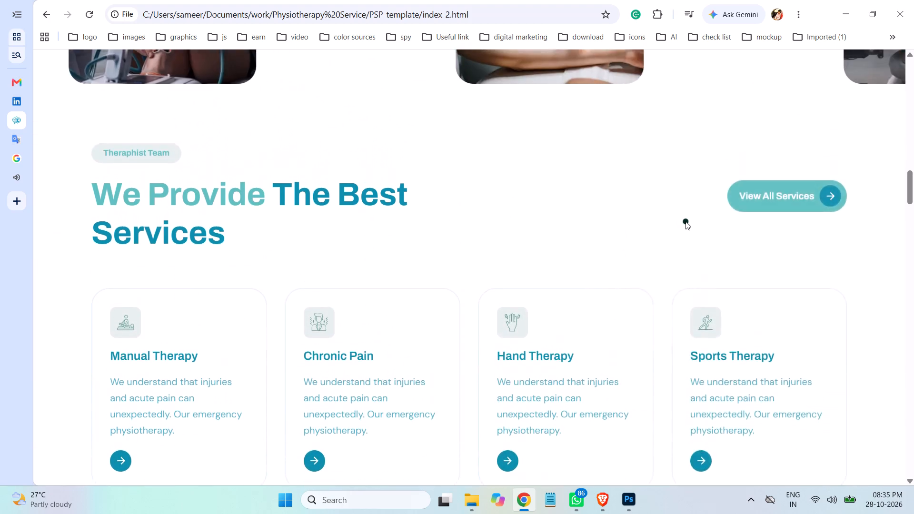
pyautogui.scroll(5, 685, 221)
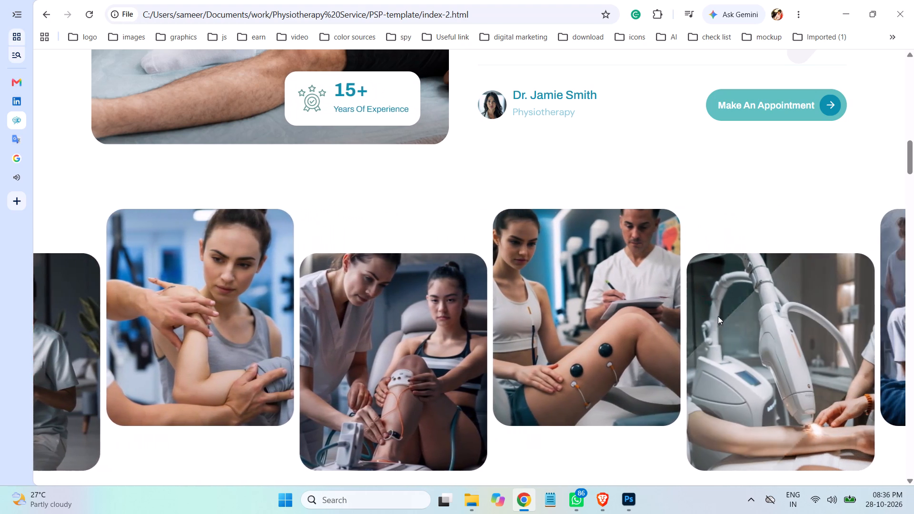
# Try to slide the moving gallery images sideways to test how the carousel responds.
pyautogui.moveTo(725, 316); pyautogui.dragTo(465, 287)
pyautogui.moveTo(618, 325); pyautogui.dragTo(684, 330)
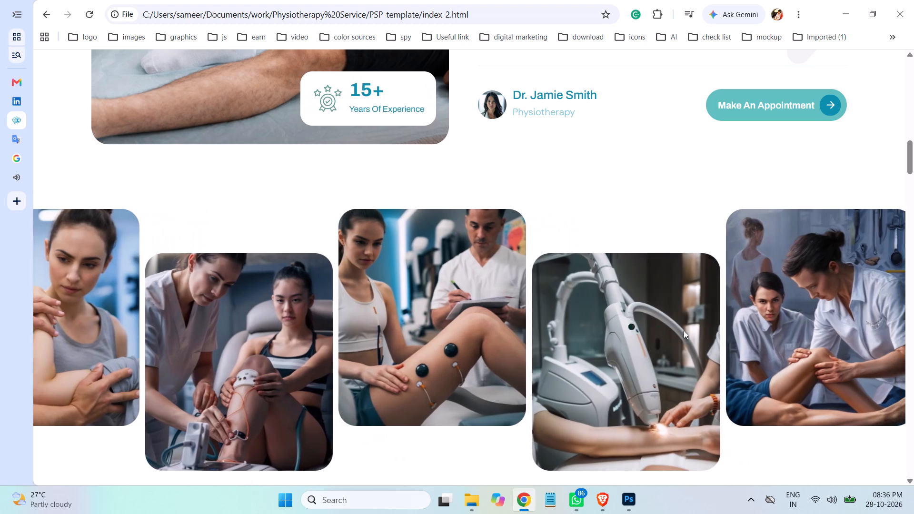
pyautogui.moveTo(684, 330); pyautogui.dragTo(685, 330)
# Inspect a gallery picture's code, collapse its enclosing gallery-image div and select that div to examine its style rules.
pyautogui.rightClick(479, 265)
pyautogui.click(532, 251)
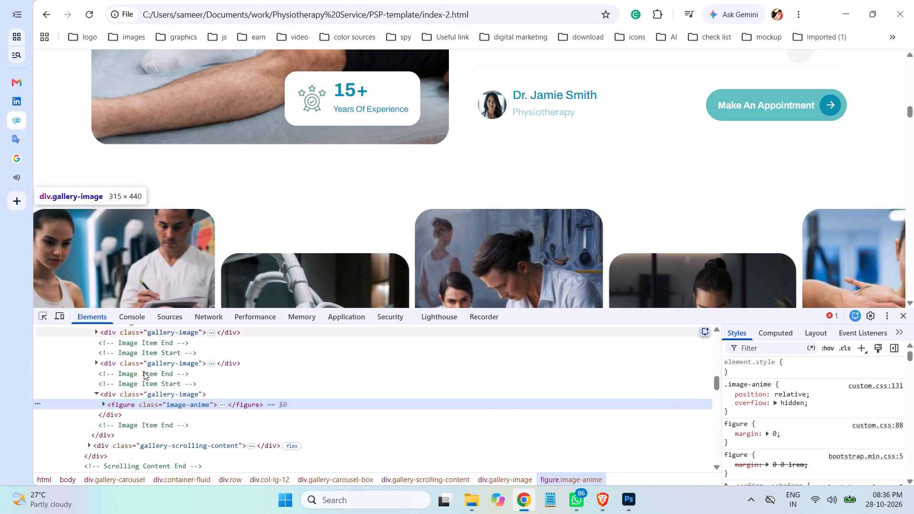
pyautogui.click(95, 393)
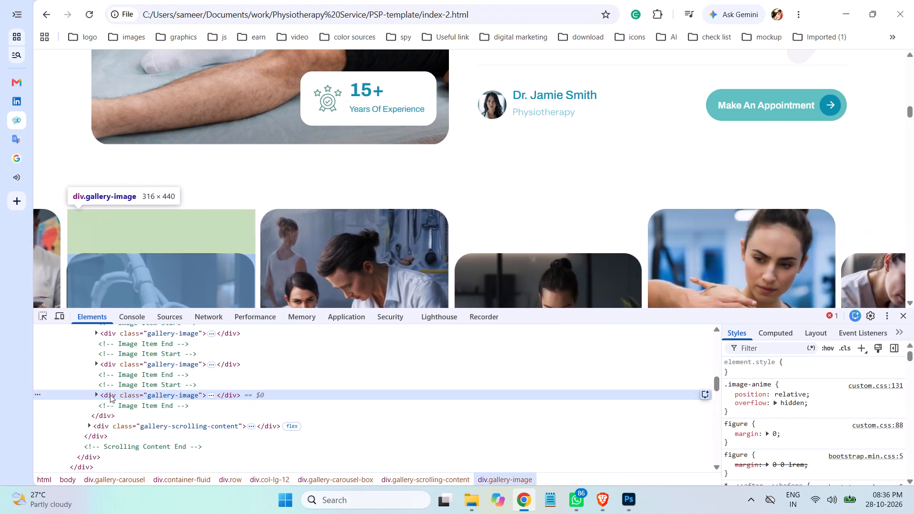
pyautogui.click(110, 395)
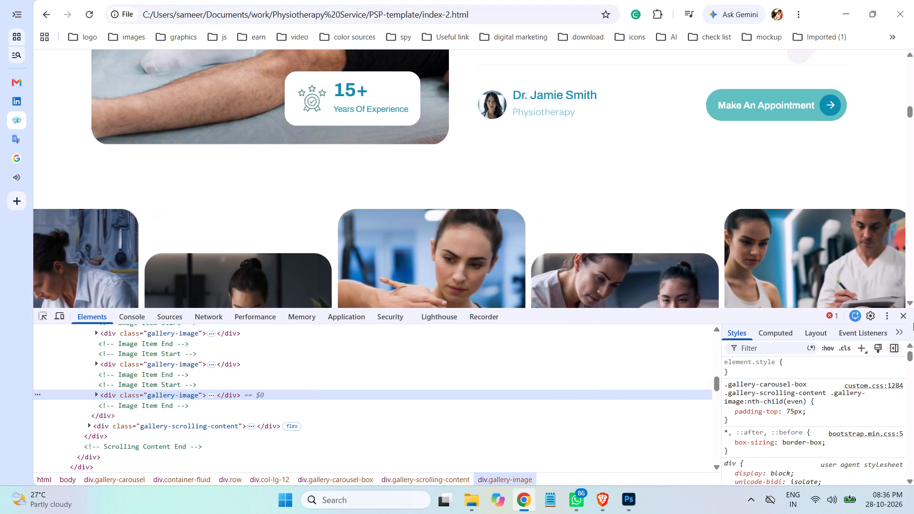
# Close the developer tools and examine the pictures in the page's gallery, Solution To Your Plan, Why Us and need-attention sections.
pyautogui.click(903, 313)
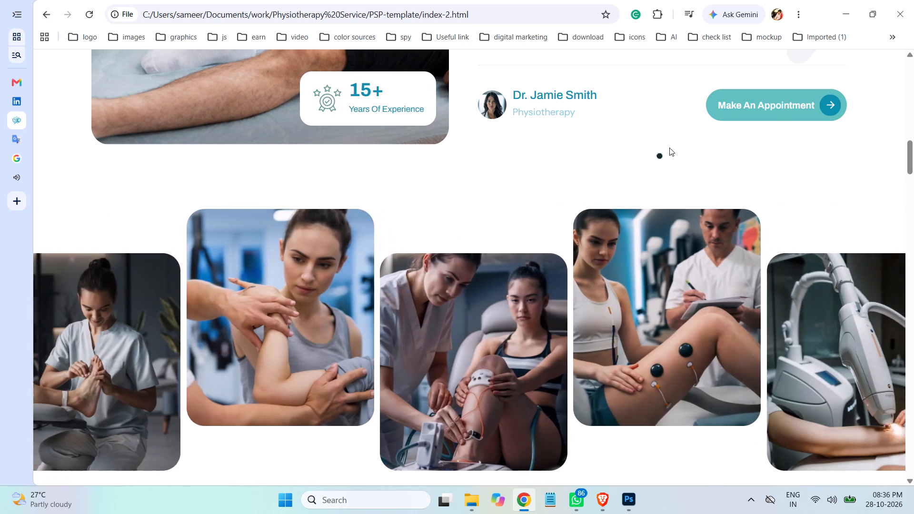
pyautogui.scroll(-8, 706, 168)
pyautogui.scroll(-1, 795, 211)
pyautogui.scroll(2, 795, 211)
pyautogui.scroll(-4, 795, 211)
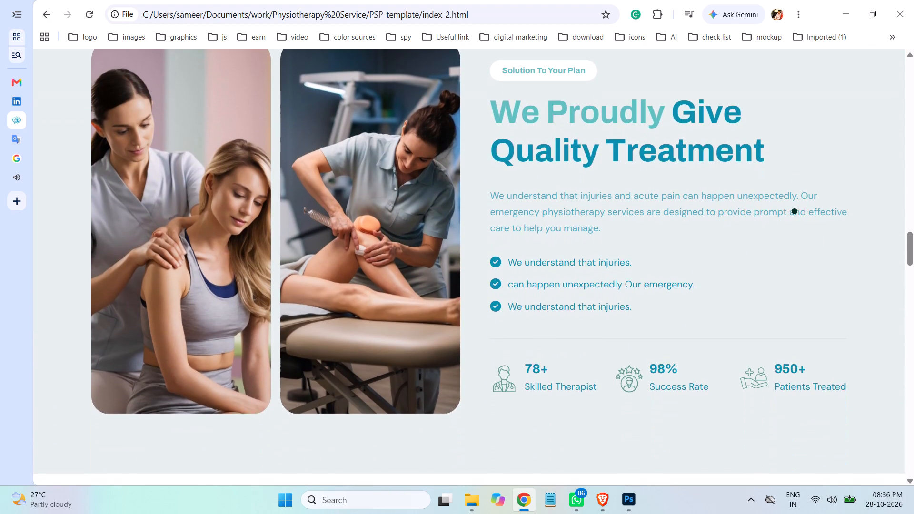
pyautogui.scroll(-2, 795, 211)
pyautogui.scroll(1, 795, 211)
pyautogui.scroll(-6, 795, 211)
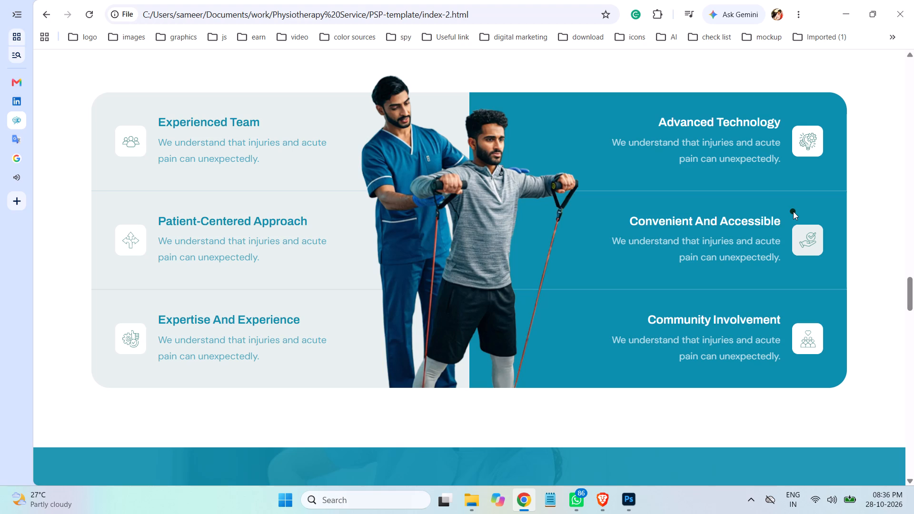
pyautogui.scroll(-5, 793, 211)
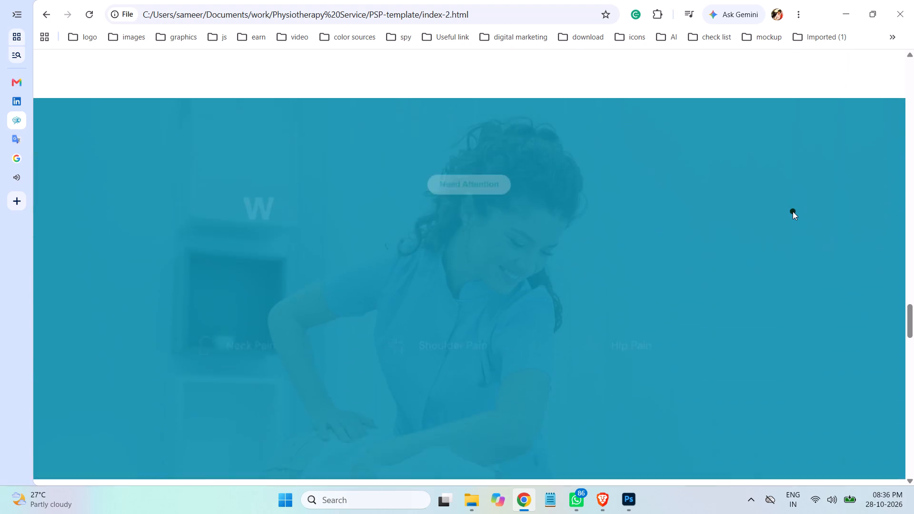
pyautogui.scroll(-2, 793, 211)
pyautogui.scroll(3, 793, 211)
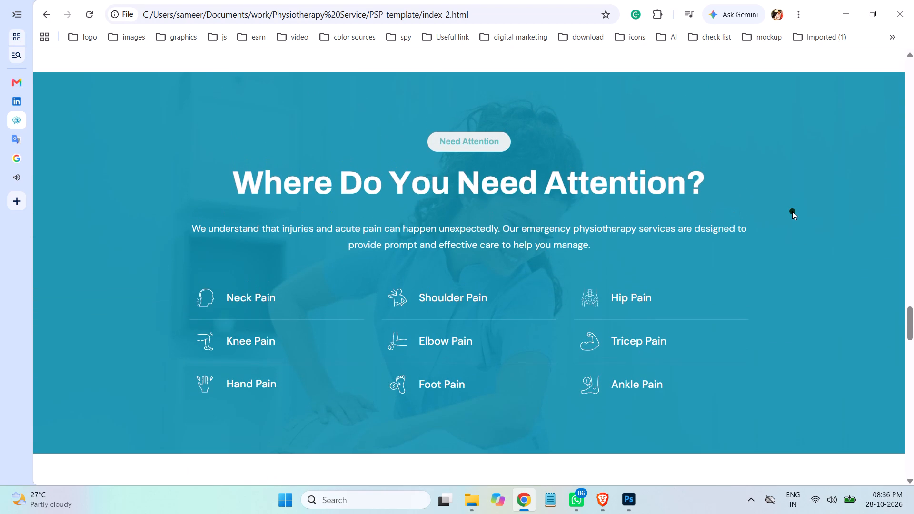
# Examine the page from the need-attention section down to the photos in the Therapist Team section.
pyautogui.scroll(-4, 792, 211)
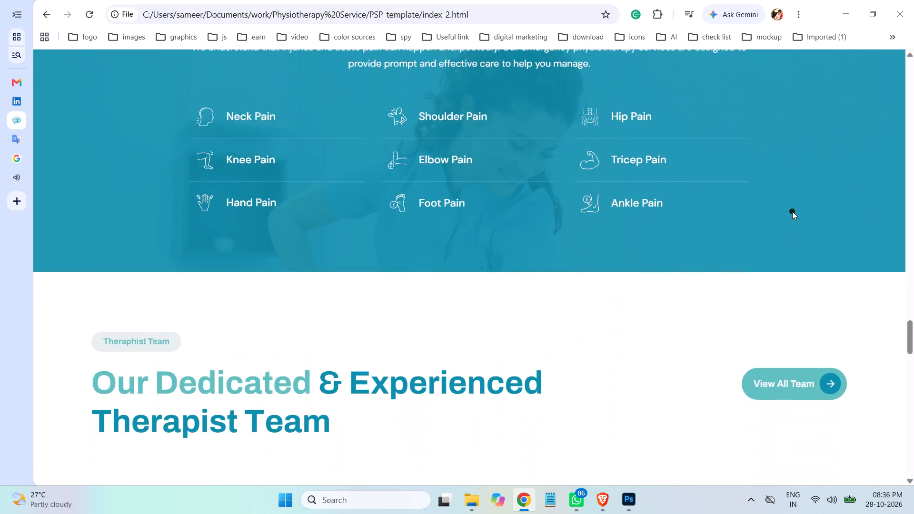
pyautogui.scroll(-1, 792, 211)
pyautogui.scroll(1, 792, 211)
pyautogui.scroll(-5, 792, 210)
pyautogui.scroll(1, 792, 210)
pyautogui.scroll(-1, 792, 210)
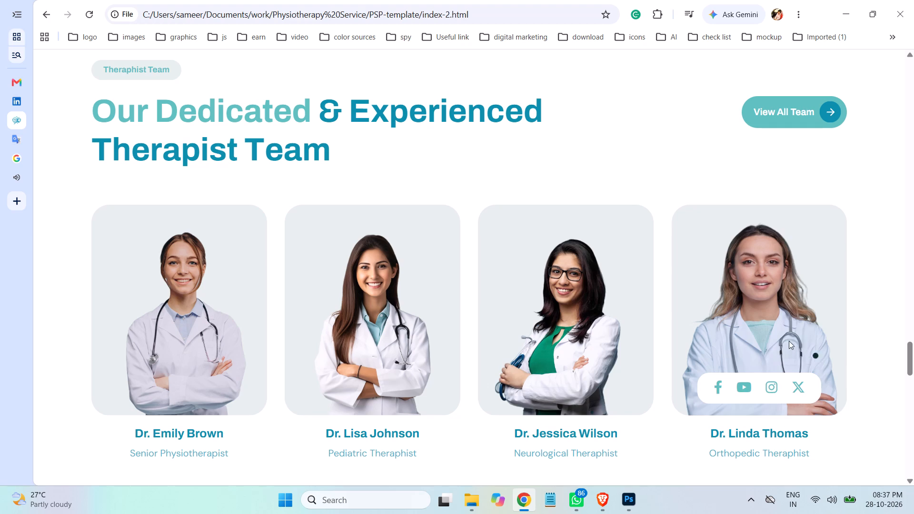
# Switch to File Explorer and select team-1.jpg, team-2.jpg and team-3.jpg together in the PSP-template images folder.
pyautogui.click(471, 500)
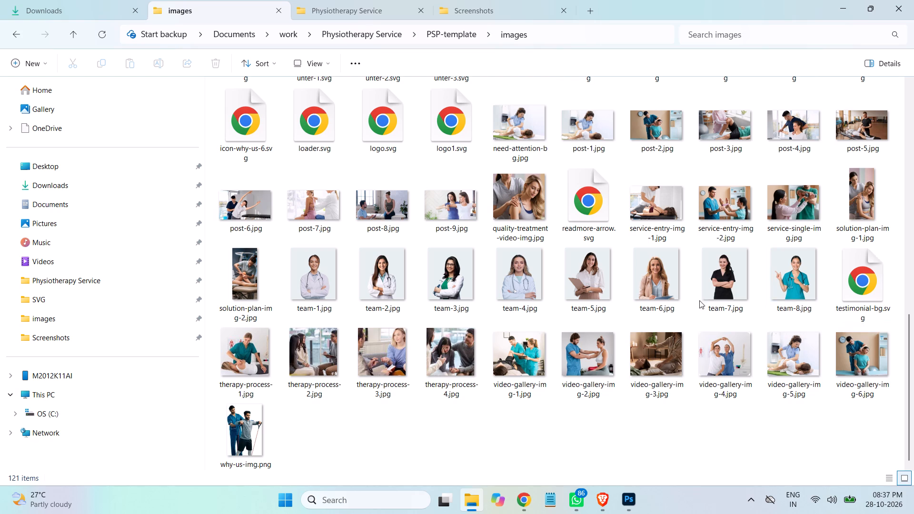
pyautogui.click(323, 277)
pyautogui.keyDown('ctrl'); pyautogui.click(363, 280); pyautogui.keyUp('ctrl')
pyautogui.keyDown('ctrl'); pyautogui.click(436, 284); pyautogui.keyUp('ctrl')
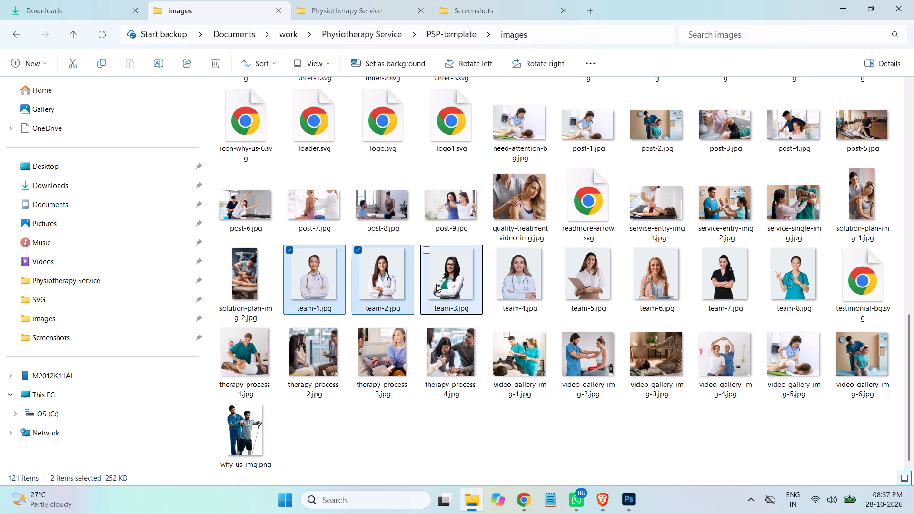
# Add team-4.jpg through team-8.jpg to the selected team photos in the template's images folder.
pyautogui.keyDown('ctrl'); pyautogui.click(516, 286); pyautogui.keyUp('ctrl')
pyautogui.keyDown('ctrl'); pyautogui.click(592, 293); pyautogui.keyUp('ctrl')
pyautogui.keyDown('ctrl'); pyautogui.click(651, 294); pyautogui.keyUp('ctrl')
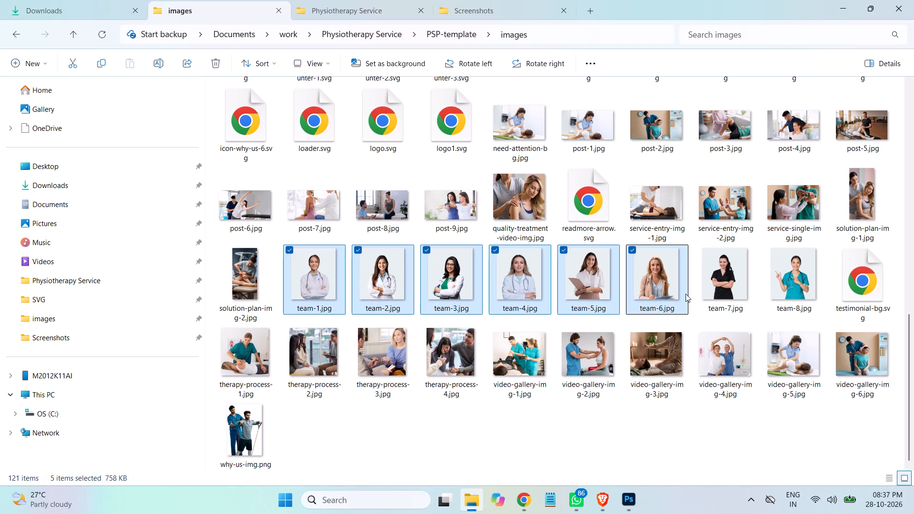
pyautogui.keyDown('ctrl'); pyautogui.click(724, 290); pyautogui.keyUp('ctrl')
pyautogui.keyDown('ctrl'); pyautogui.click(797, 296); pyautogui.keyUp('ctrl')
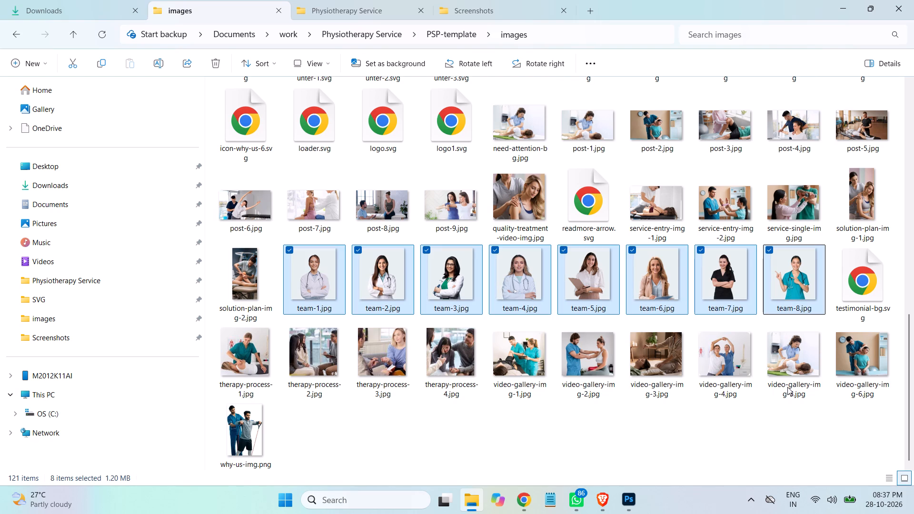
# Review the doctor pictures available in the Physiotherapy Service folder.
pyautogui.click(355, 11)
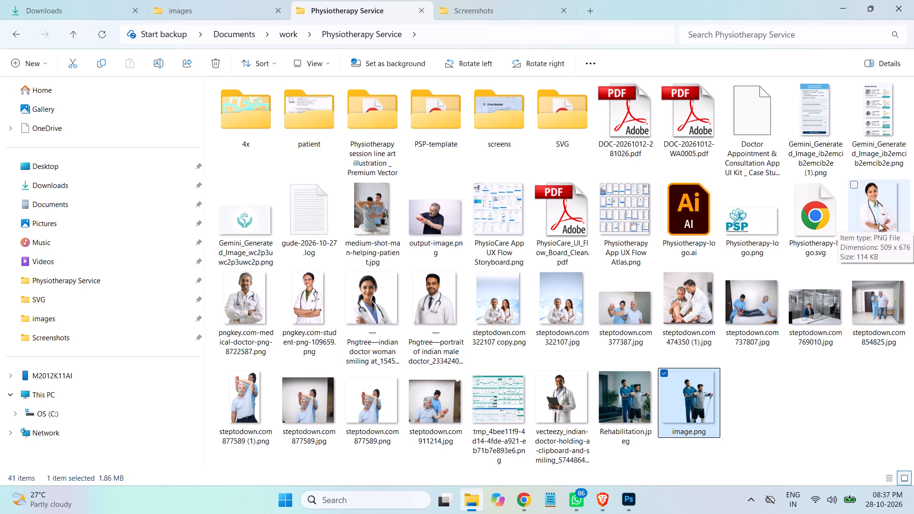
# Switch to Brave and search Google in a new tab for "free indian doctor png images download".
pyautogui.click(606, 494)
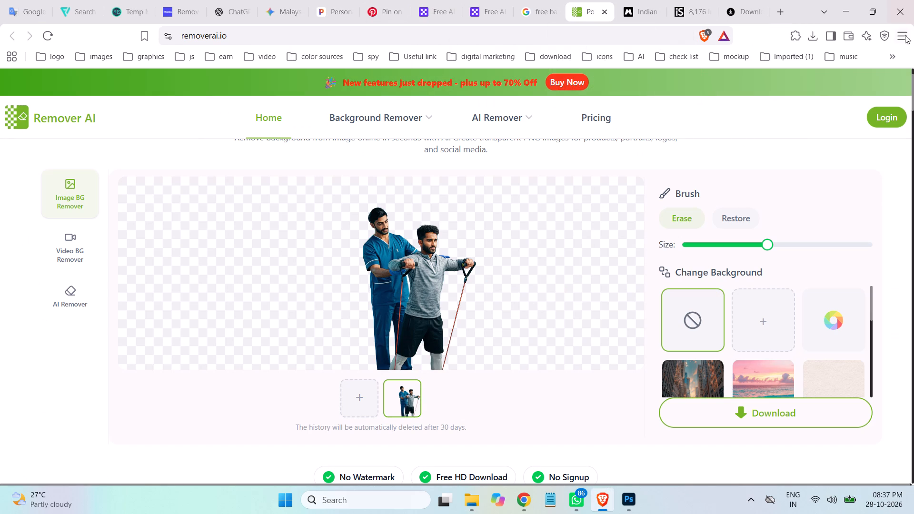
pyautogui.click(782, 14)
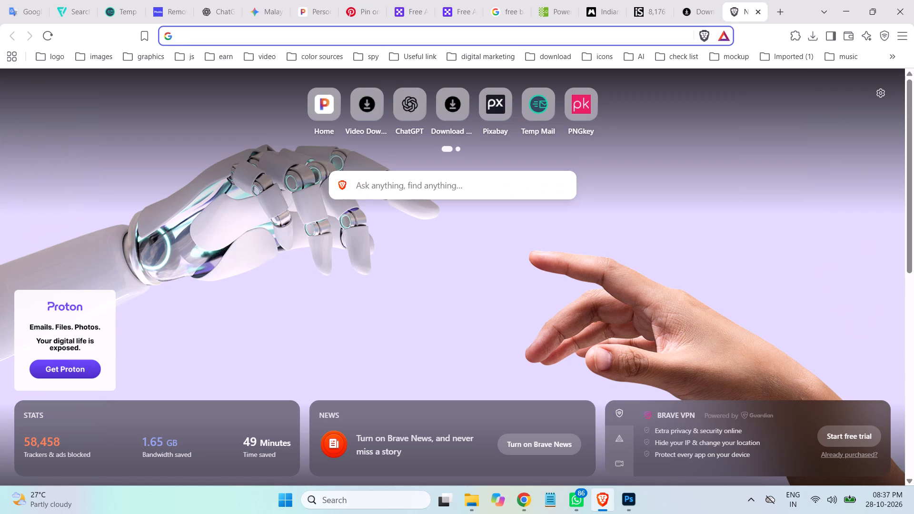
pyautogui.click(517, 33)
pyautogui.write('fsree')
pyautogui.press('BackSpace')
pyautogui.press('BackSpace')
pyautogui.press('BackSpace')
pyautogui.press('BackSpace')
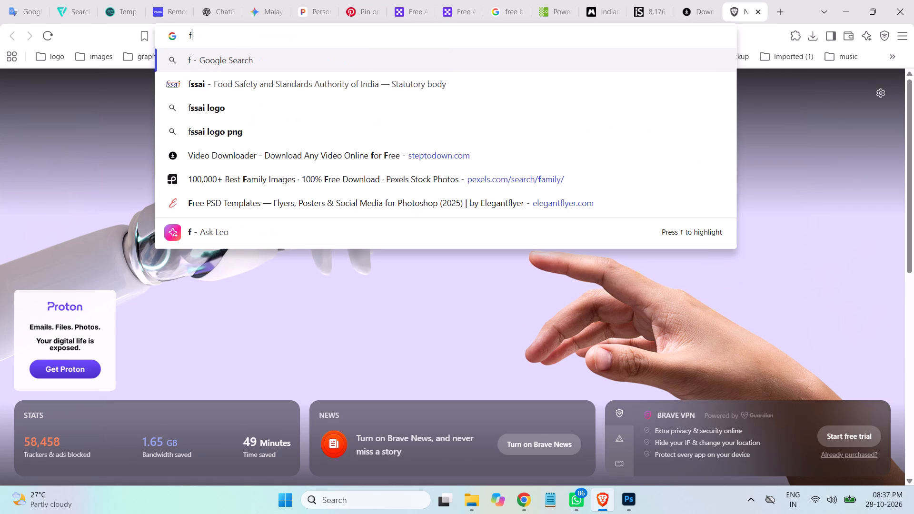
pyautogui.write('ree indian do')
pyautogui.press('c')
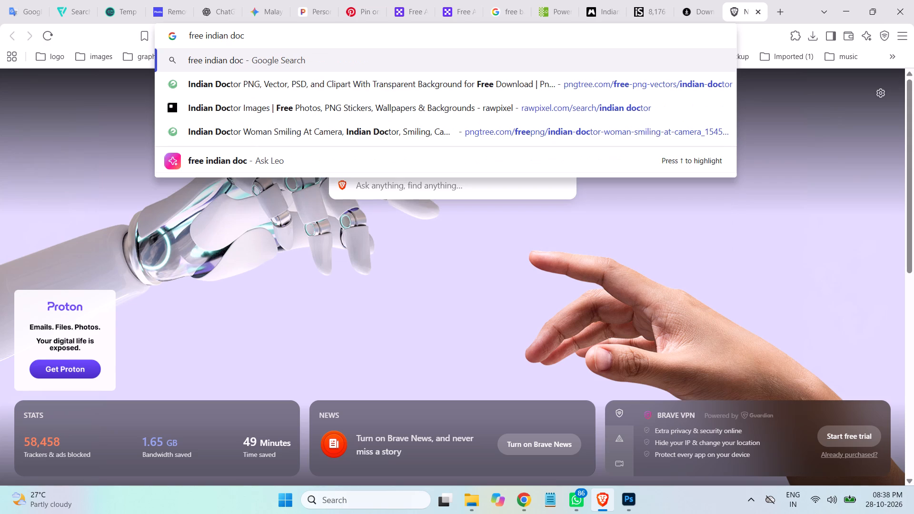
pyautogui.write('tor')
pyautogui.press('space')
pyautogui.write('png images')
pyautogui.press('space')
pyautogui.write('download')
pyautogui.press('Return')
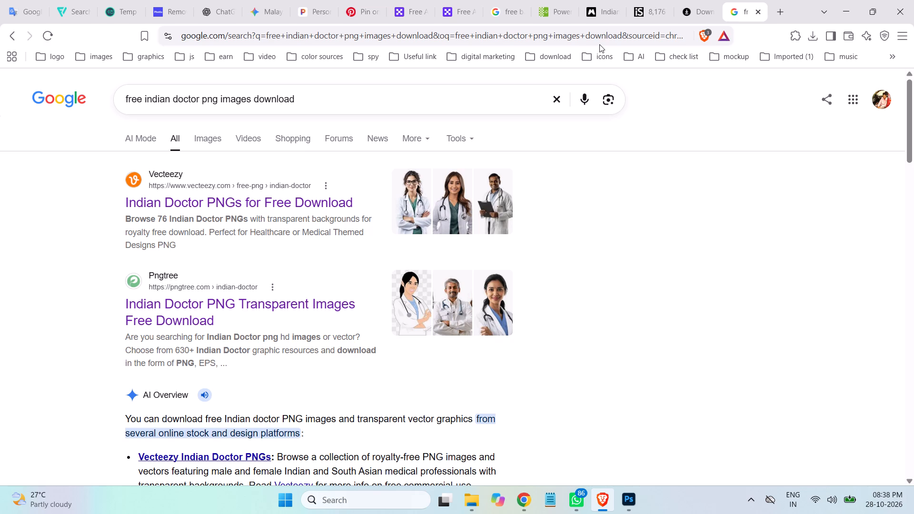
# Open the Vecteezy and Pngtree Indian doctor PNG results in separate background tabs.
pyautogui.rightClick(242, 204)
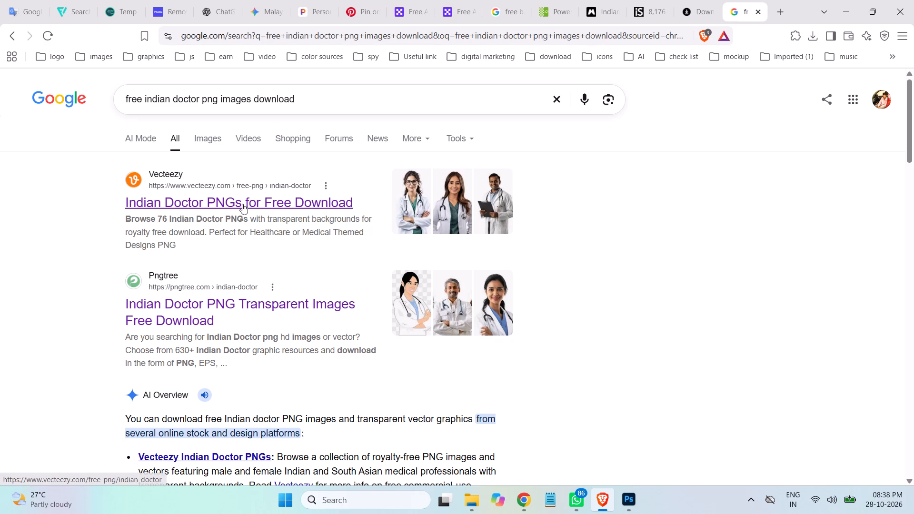
pyautogui.click(302, 217)
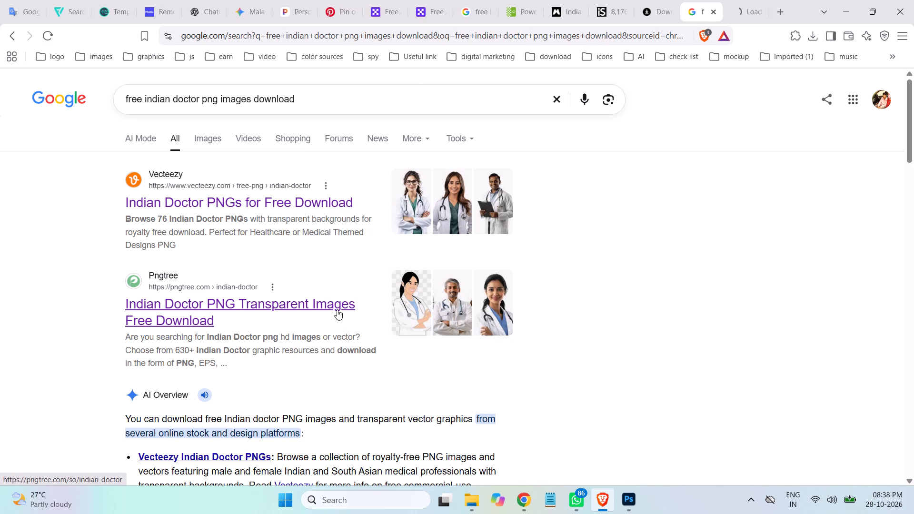
pyautogui.rightClick(337, 307)
pyautogui.click(433, 125)
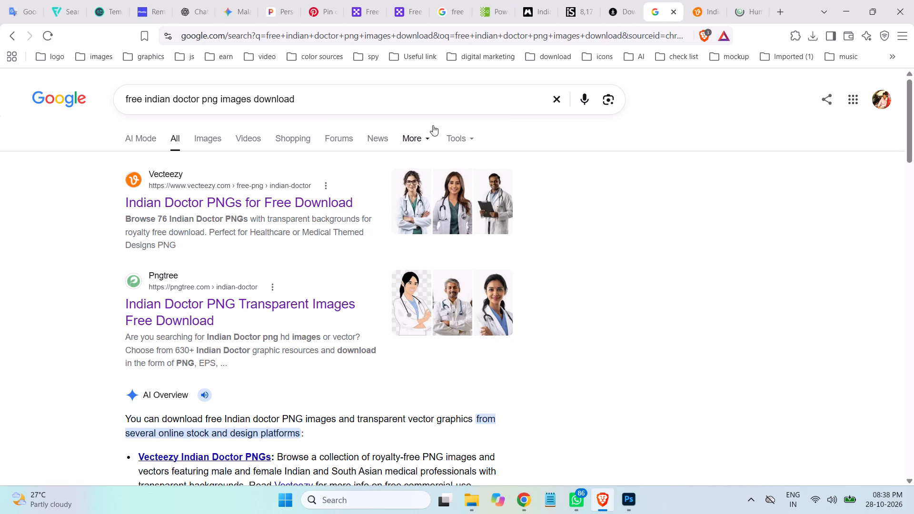
# Browse Vecteezy's Indian Doctor PNG images for free doctor portraits suited to the team photos.
pyautogui.click(701, 7)
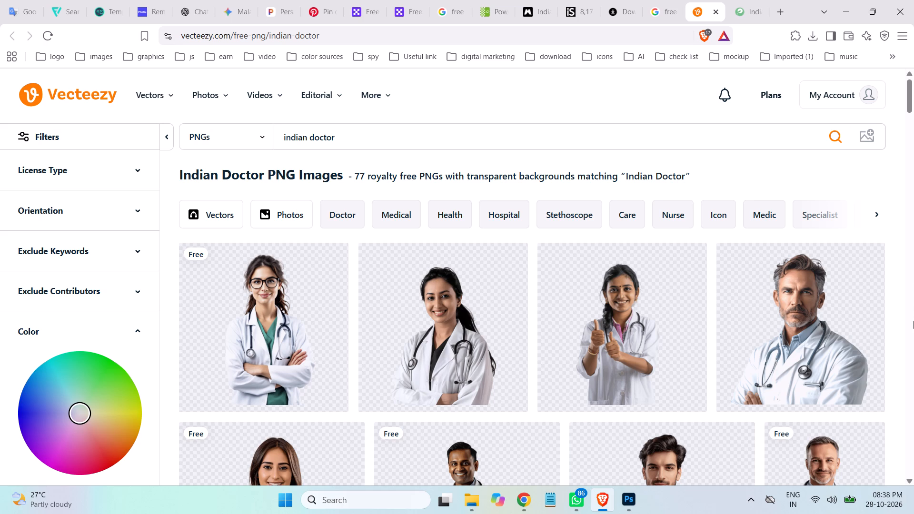
pyautogui.scroll(-3, 913, 312)
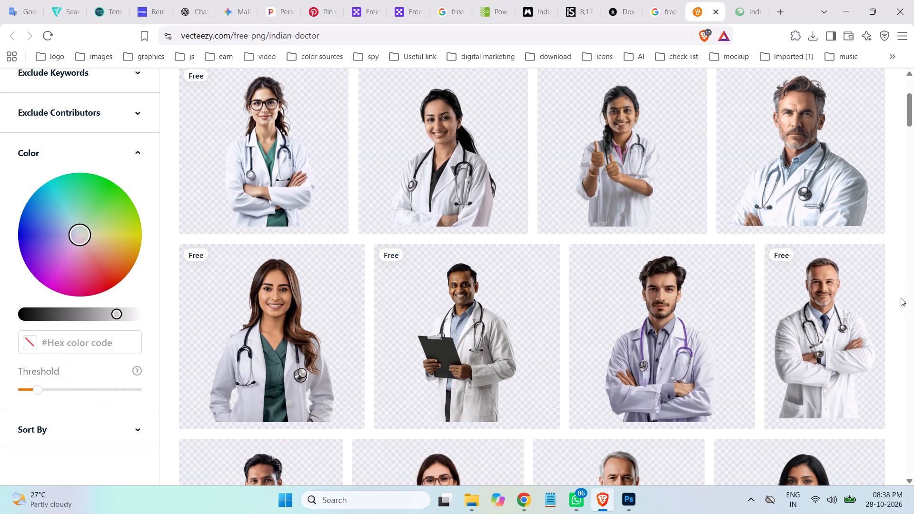
pyautogui.scroll(-5, 901, 297)
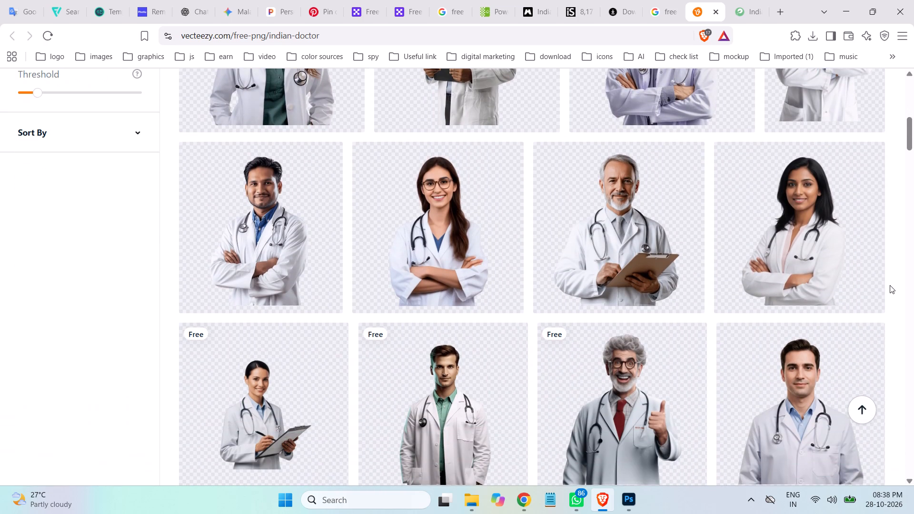
pyautogui.scroll(1, 890, 285)
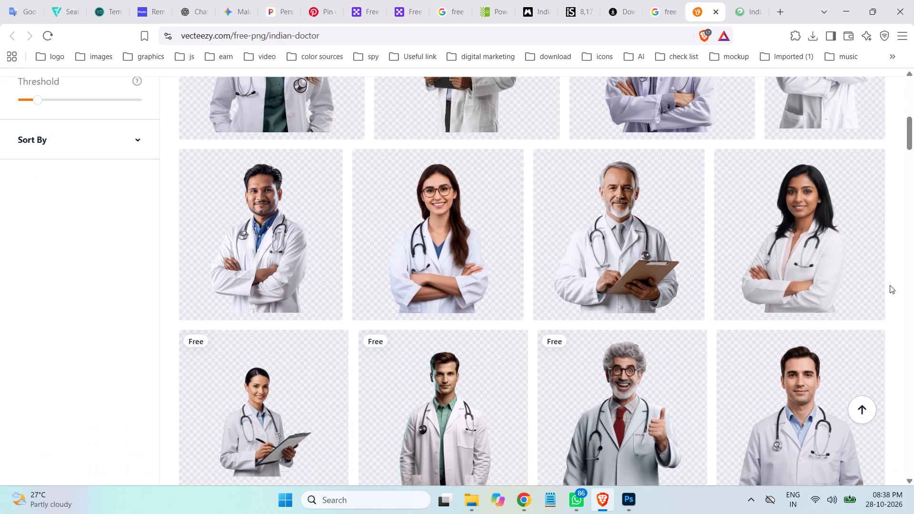
pyautogui.scroll(-1, 890, 285)
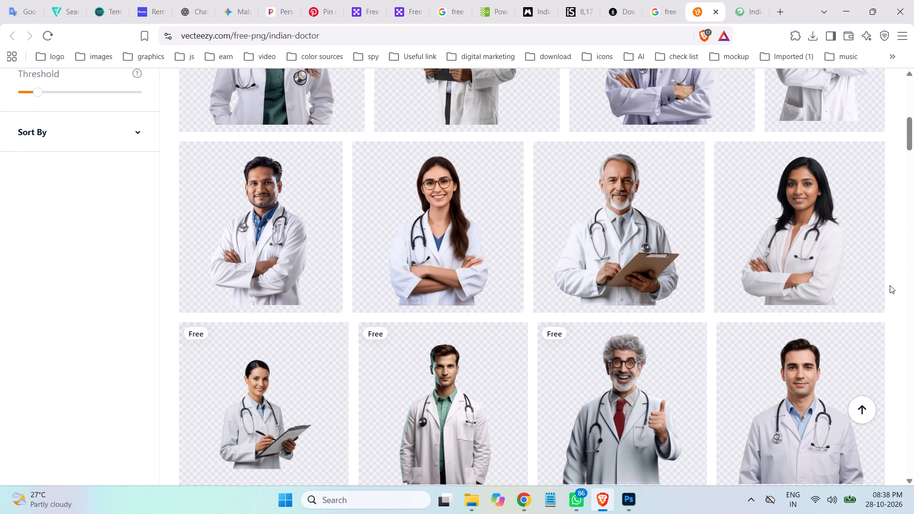
# Dismiss the sale offers on the Pngtree results page and browse its Indian doctor PNG images for suitable team portraits.
pyautogui.click(752, 8)
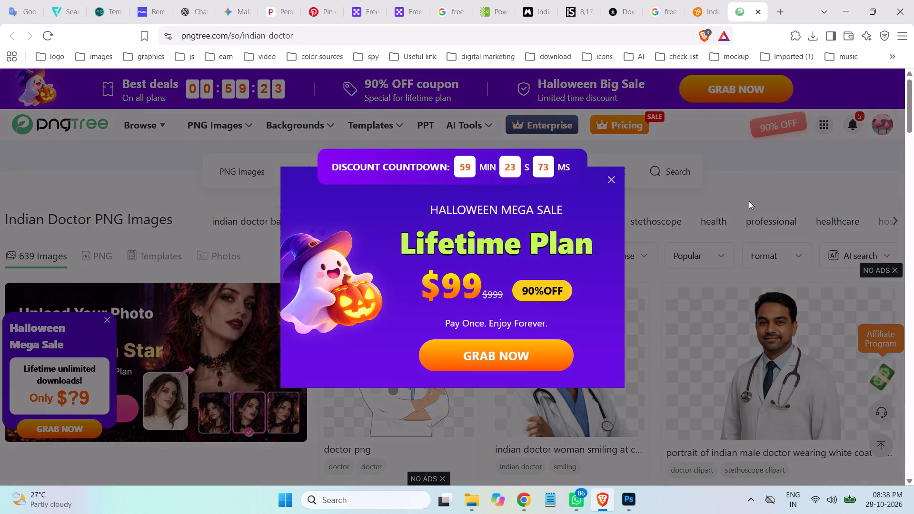
pyautogui.click(615, 175)
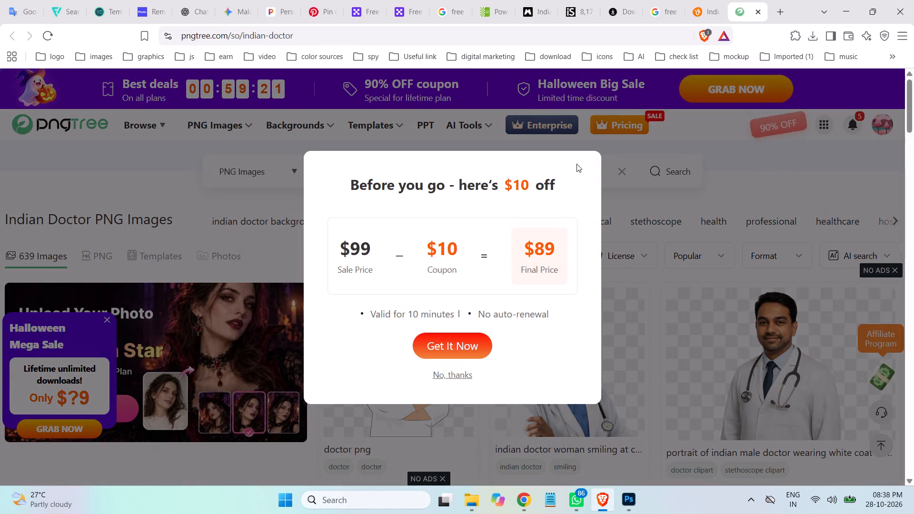
pyautogui.click(450, 377)
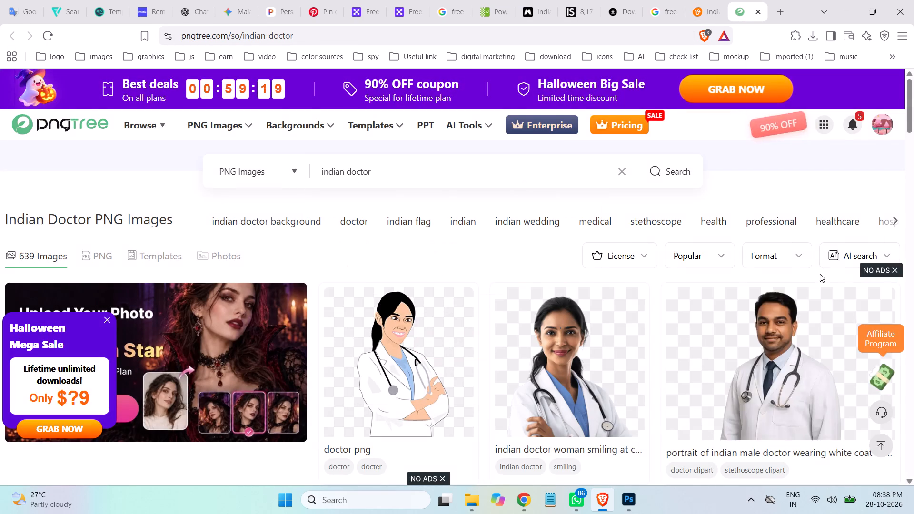
pyautogui.scroll(-1, 860, 250)
pyautogui.scroll(1, 860, 250)
pyautogui.scroll(-2, 860, 250)
pyautogui.scroll(1, 844, 250)
pyautogui.scroll(-3, 844, 250)
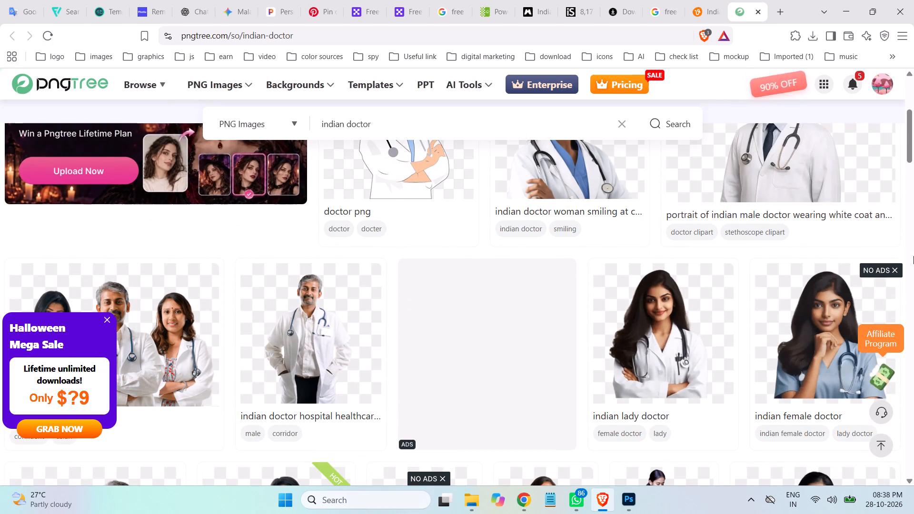
pyautogui.scroll(-3, 910, 260)
pyautogui.scroll(1, 912, 261)
pyautogui.scroll(-1, 912, 261)
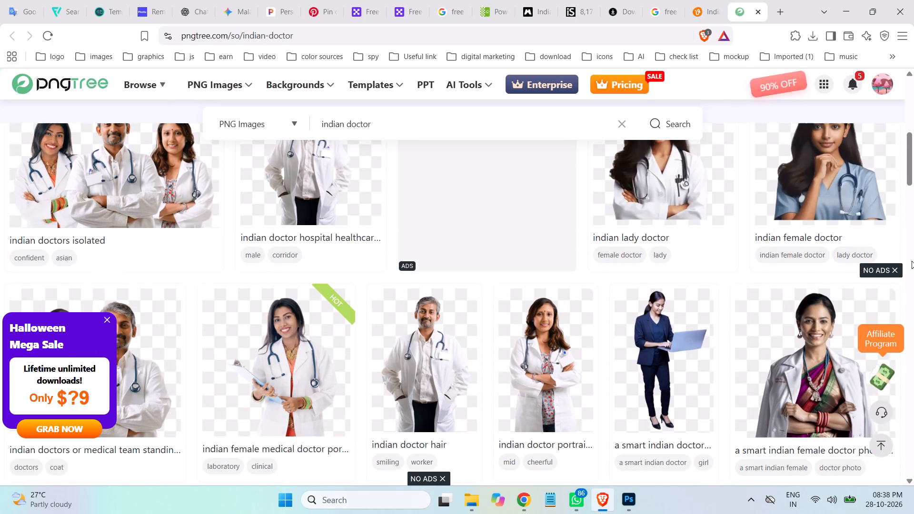
pyautogui.scroll(-2, 912, 261)
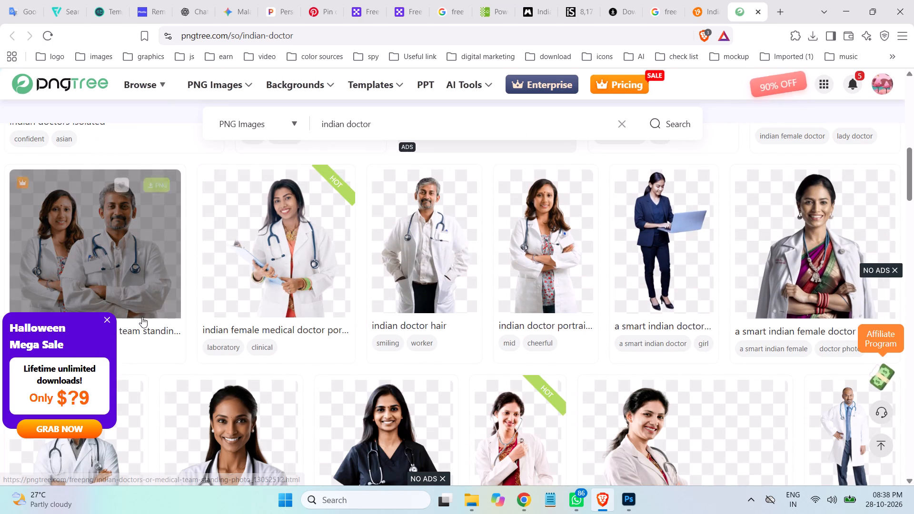
pyautogui.click(108, 318)
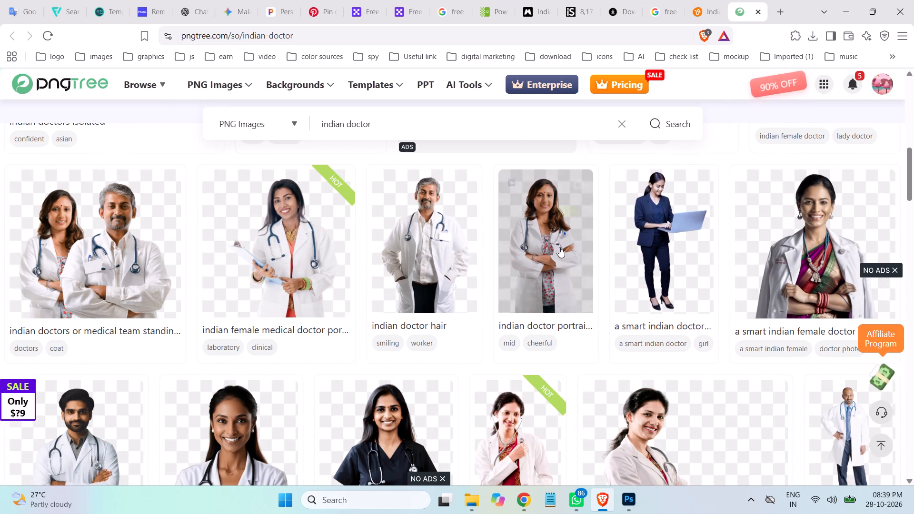
pyautogui.scroll(-3, 559, 247)
pyautogui.scroll(-1, 766, 294)
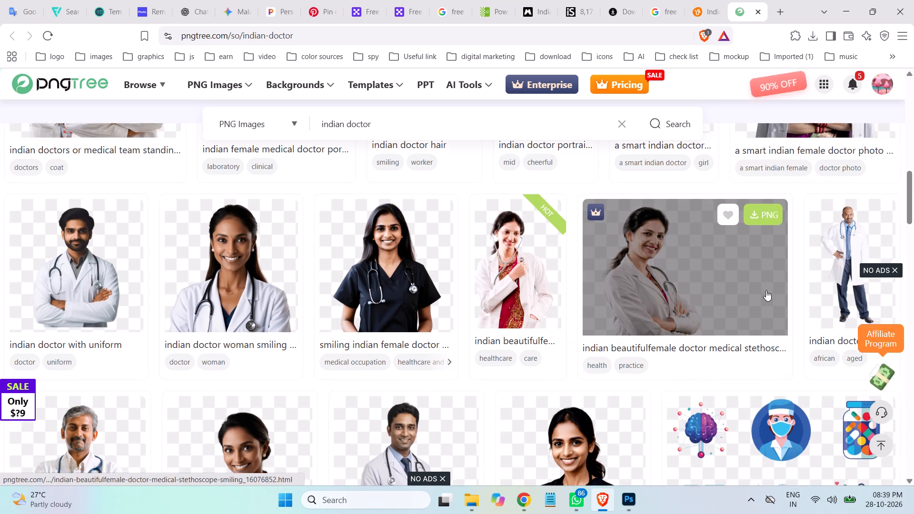
pyautogui.scroll(-2, 766, 290)
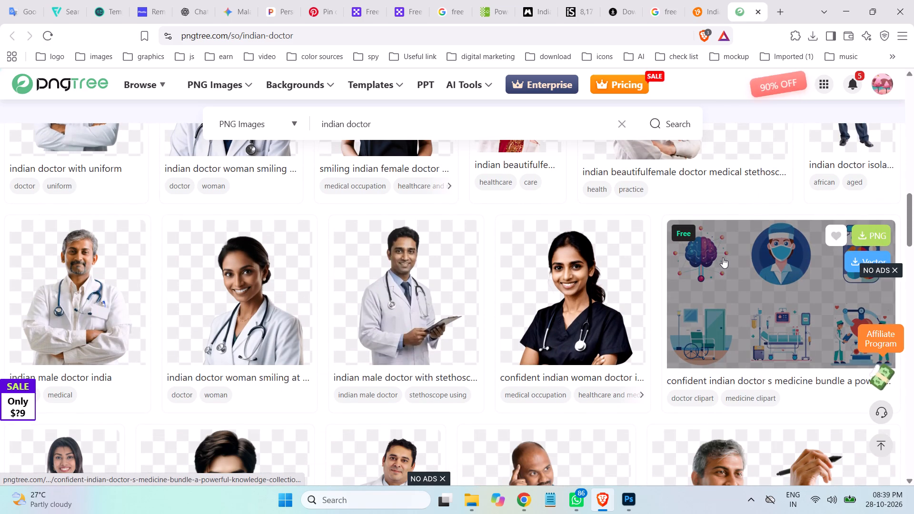
# Check the doctor pictures already in the Physiotherapy Service folder in File Explorer, and return to Brave.
pyautogui.click(471, 501)
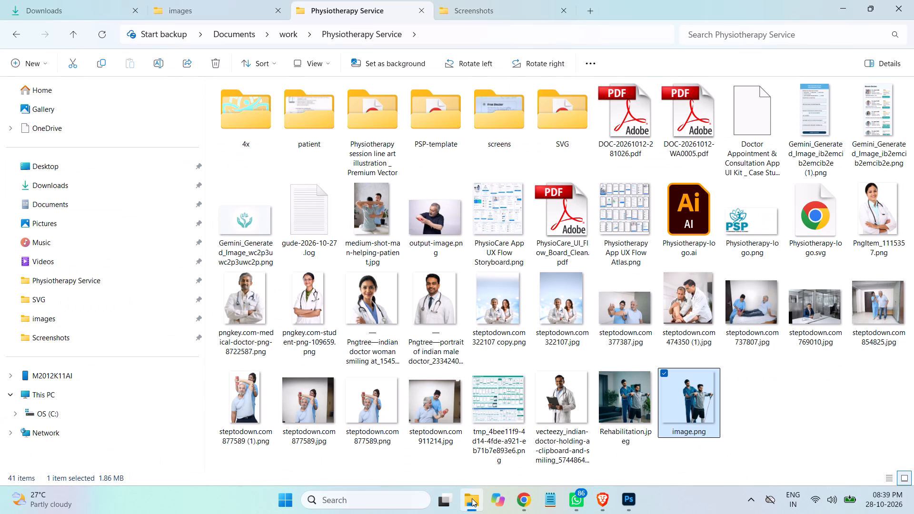
pyautogui.click(472, 498)
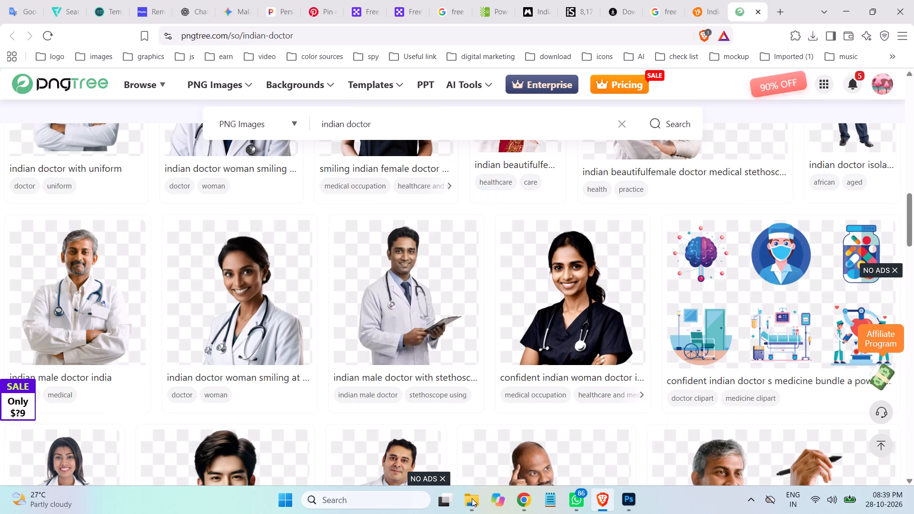
# Examine the rest of Pngtree's Indian doctor PNG results for photographic male and female doctor portraits.
pyautogui.scroll(-3, 661, 321)
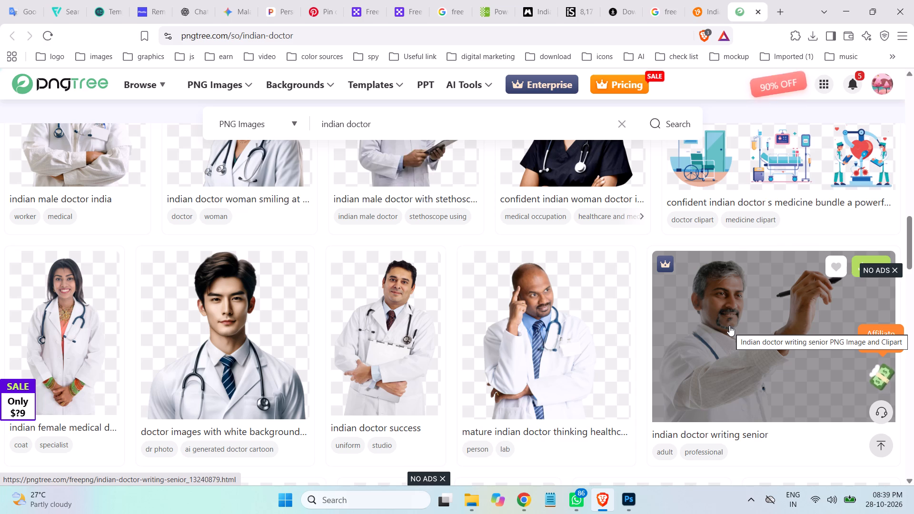
pyautogui.scroll(2, 705, 313)
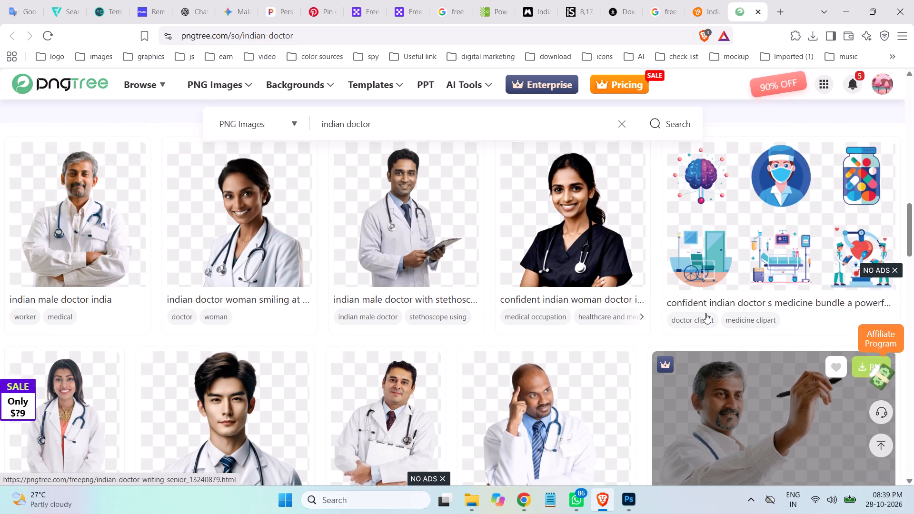
pyautogui.scroll(-5, 705, 313)
pyautogui.scroll(1, 705, 313)
pyautogui.scroll(-1, 705, 313)
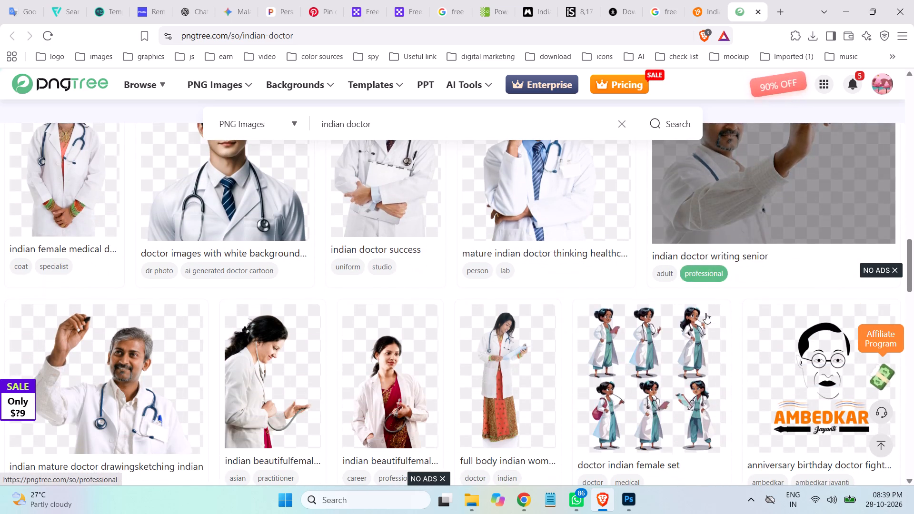
pyautogui.scroll(-2, 705, 313)
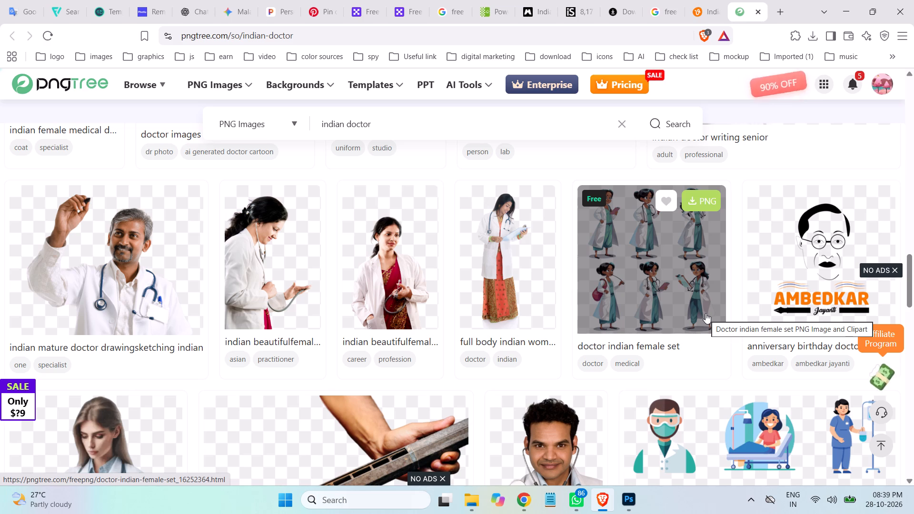
pyautogui.scroll(-2, 477, 299)
pyautogui.scroll(-1, 689, 303)
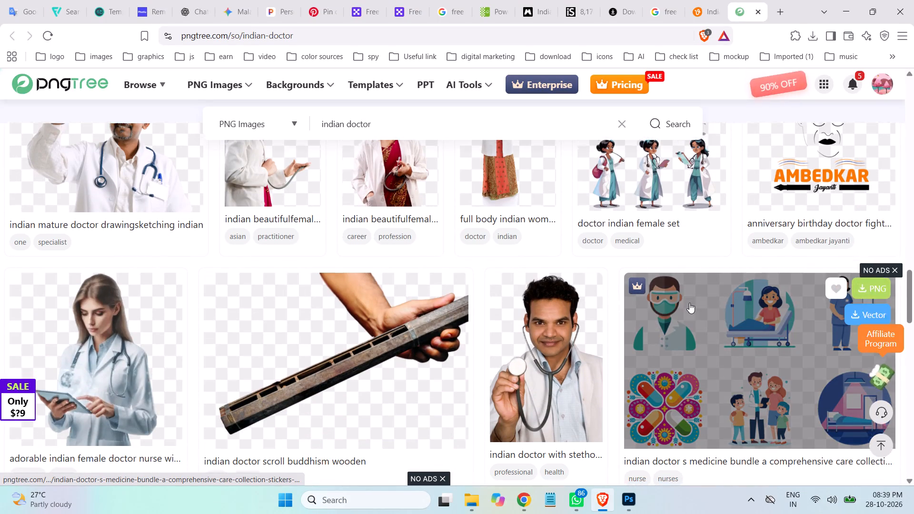
pyautogui.scroll(-3, 689, 303)
pyautogui.scroll(2, 679, 301)
pyautogui.scroll(-3, 650, 297)
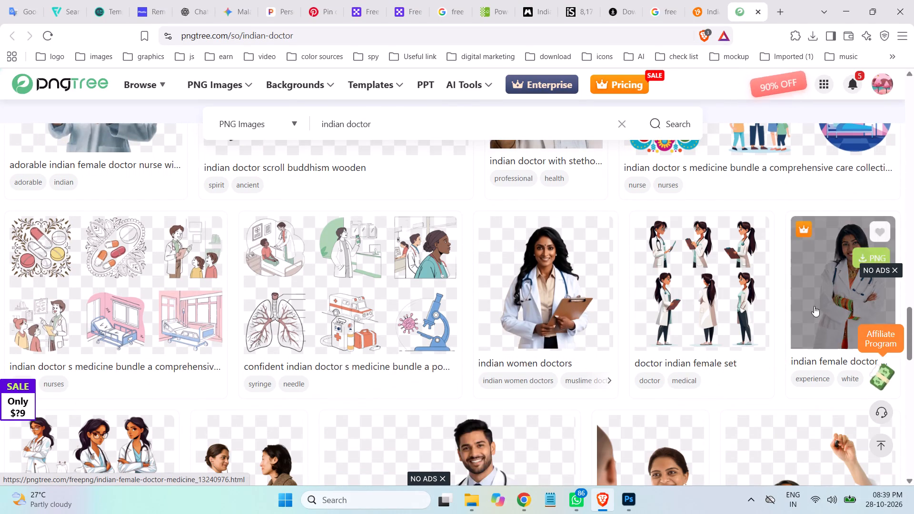
pyautogui.scroll(-2, 432, 299)
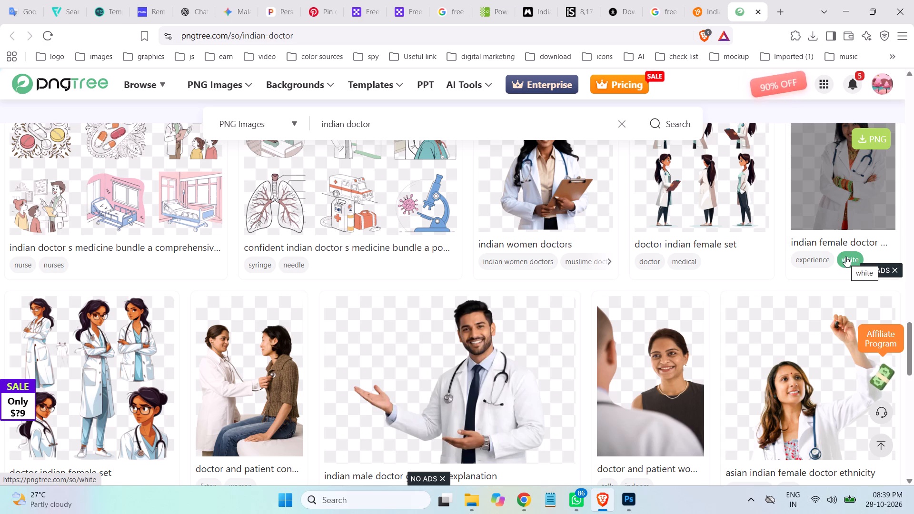
pyautogui.scroll(-4, 845, 257)
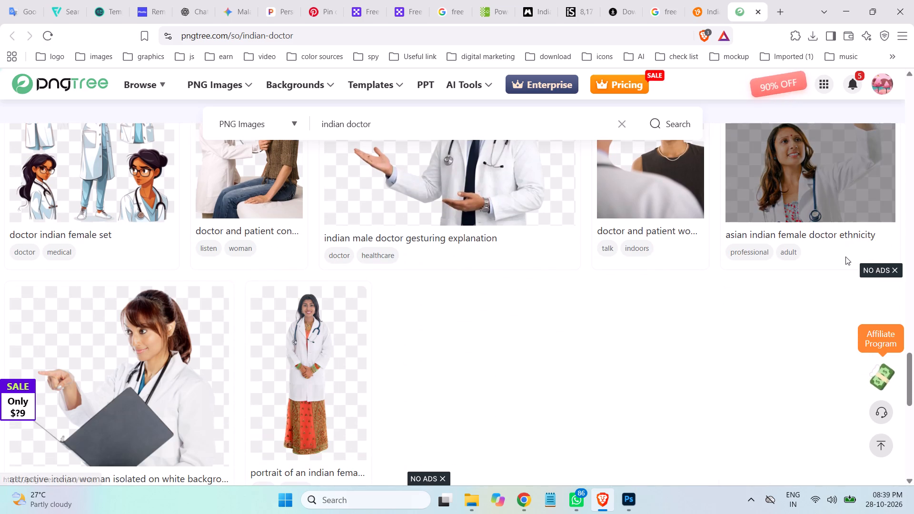
pyautogui.scroll(4, 845, 257)
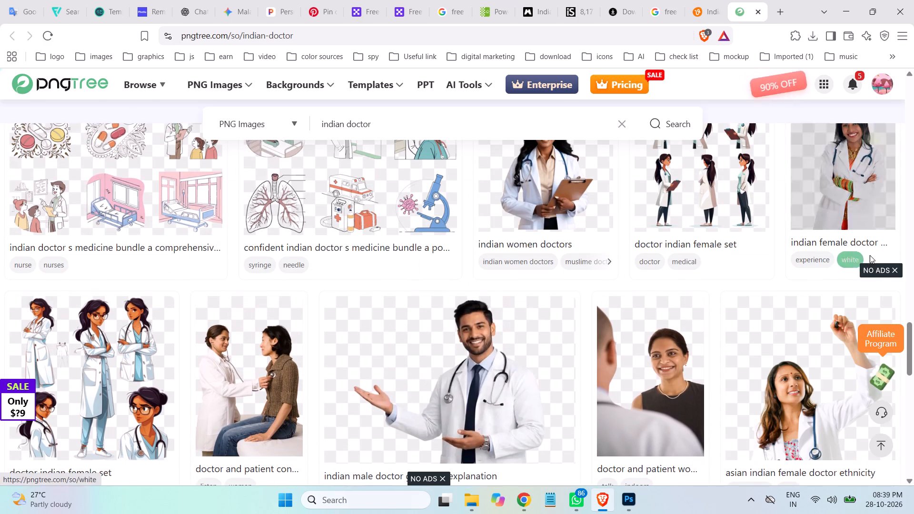
pyautogui.scroll(1, 897, 202)
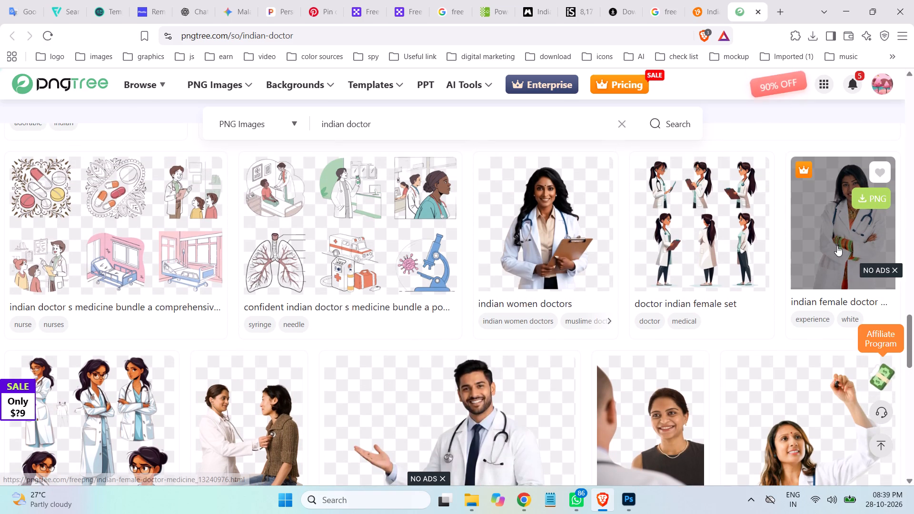
pyautogui.scroll(3, 626, 281)
pyautogui.scroll(-1, 585, 279)
pyautogui.scroll(3, 583, 279)
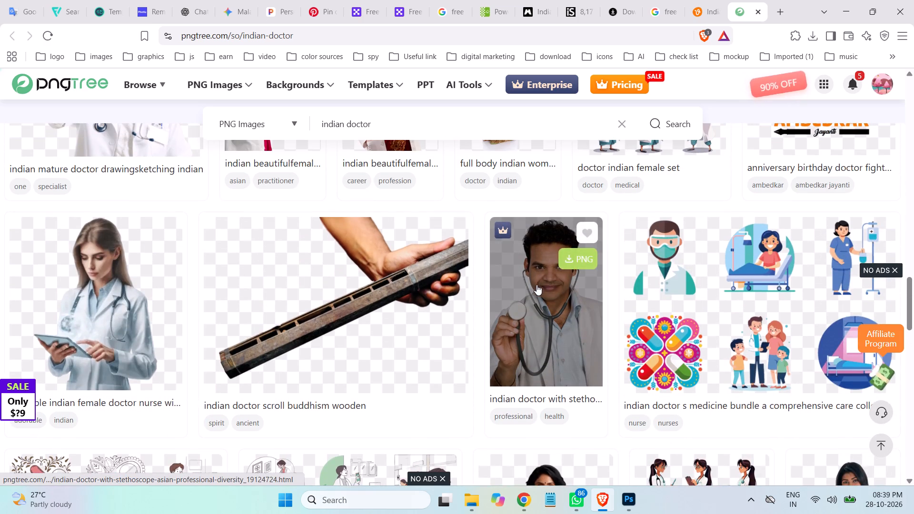
pyautogui.scroll(6, 529, 285)
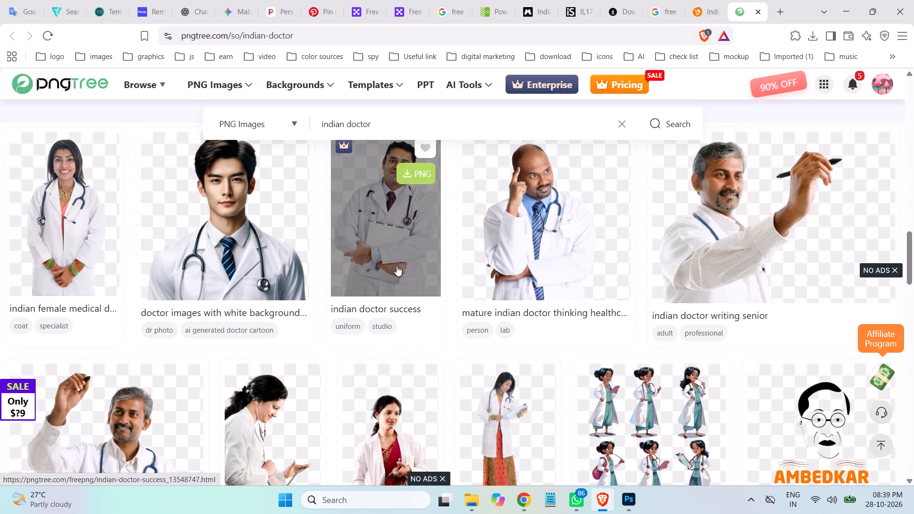
pyautogui.scroll(2, 470, 262)
pyautogui.scroll(-3, 470, 262)
pyautogui.scroll(5, 470, 262)
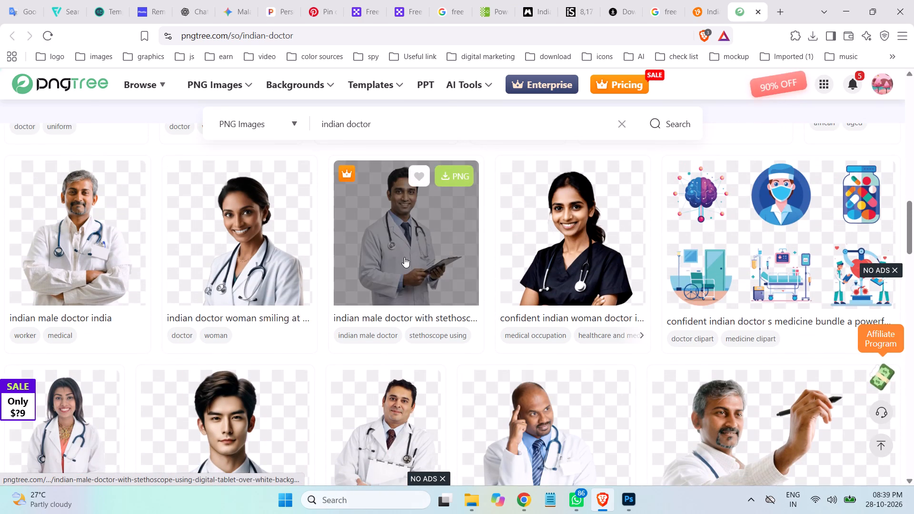
pyautogui.scroll(1, 432, 258)
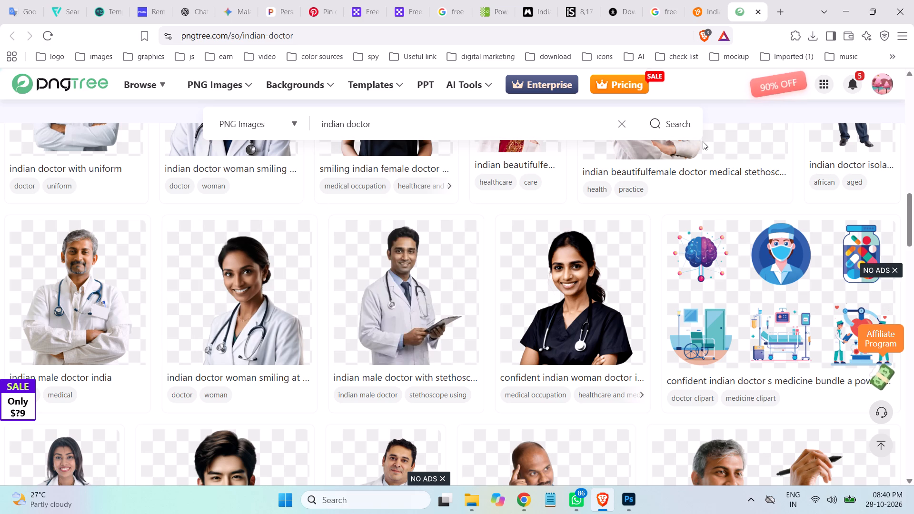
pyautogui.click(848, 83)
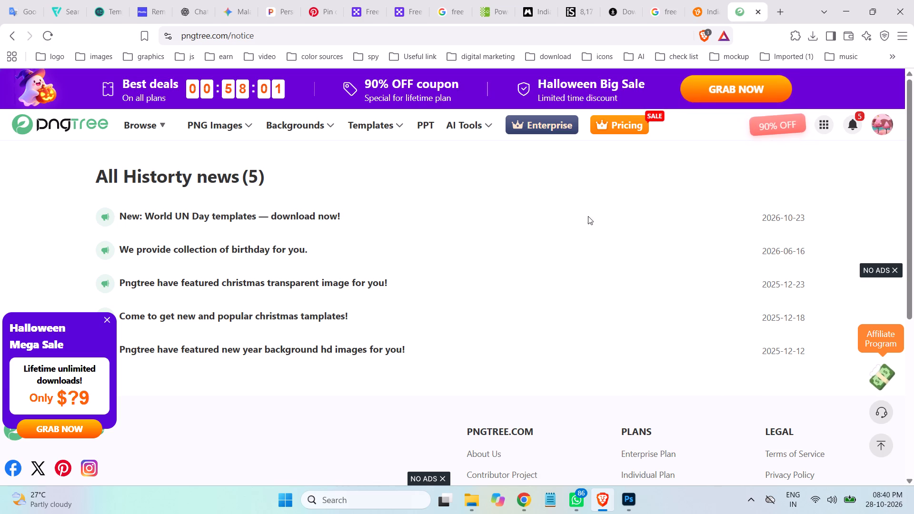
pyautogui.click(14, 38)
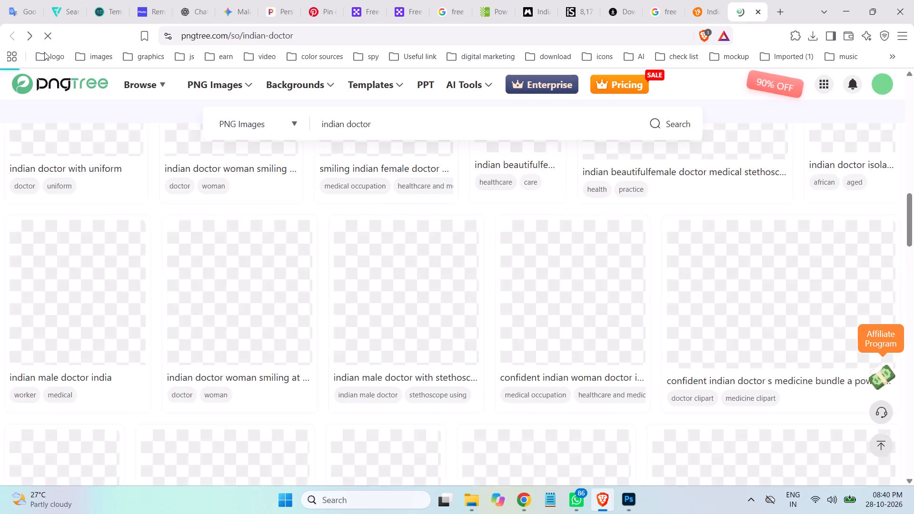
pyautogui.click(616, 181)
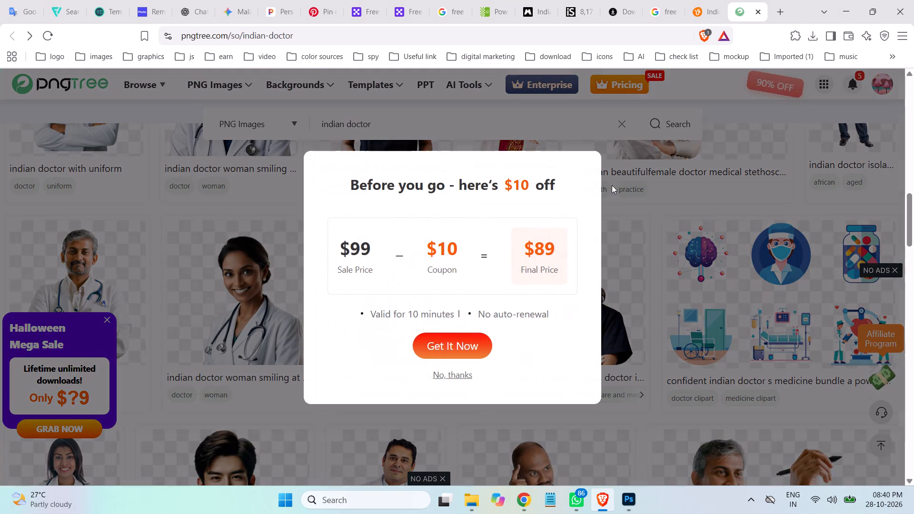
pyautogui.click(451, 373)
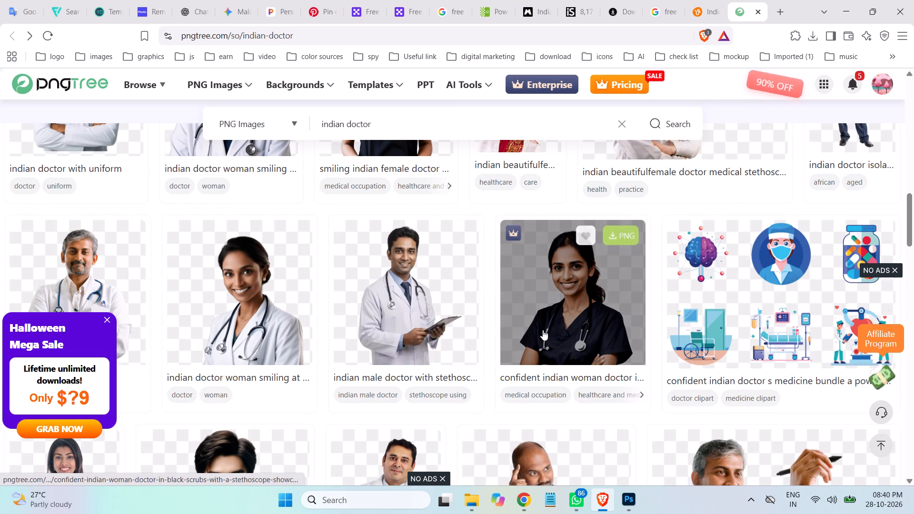
# Open Pngtree's picture of the female Indian doctor in a white coat and red outfit, and examine its preview and licence details.
pyautogui.scroll(1, 543, 330)
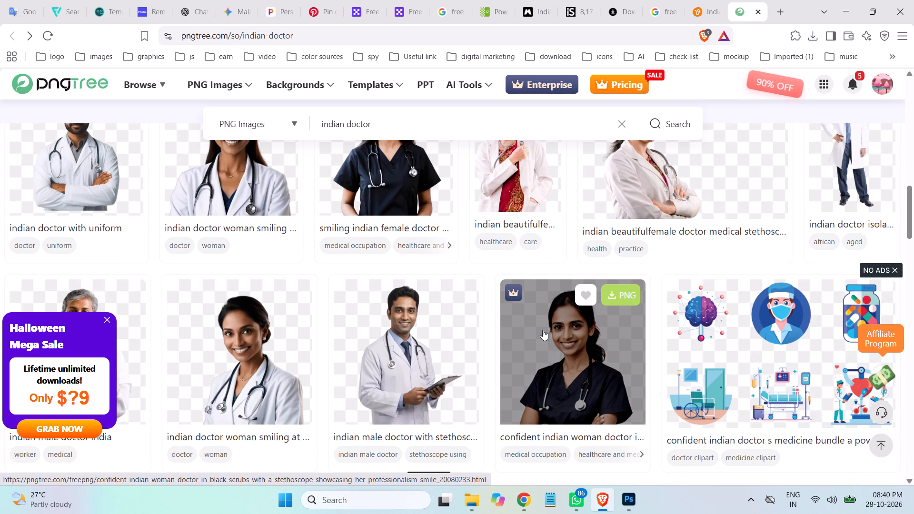
pyautogui.scroll(2, 544, 330)
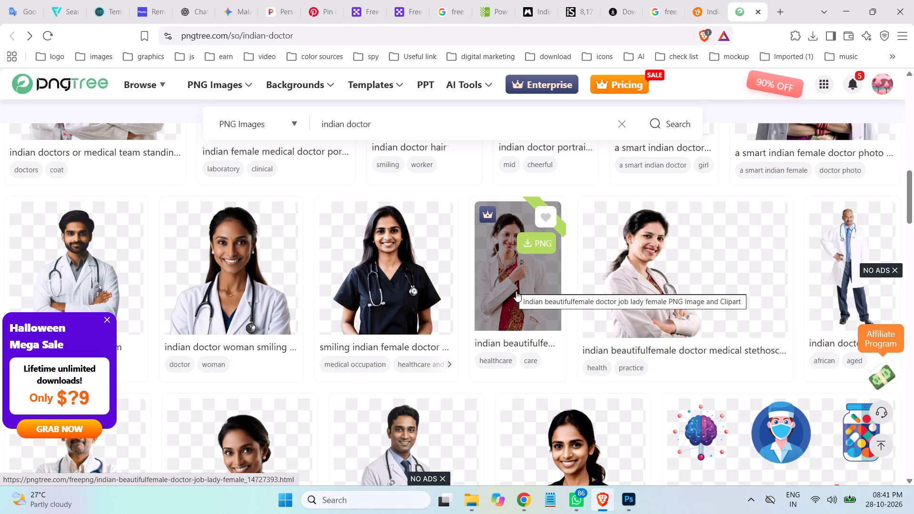
pyautogui.click(532, 245)
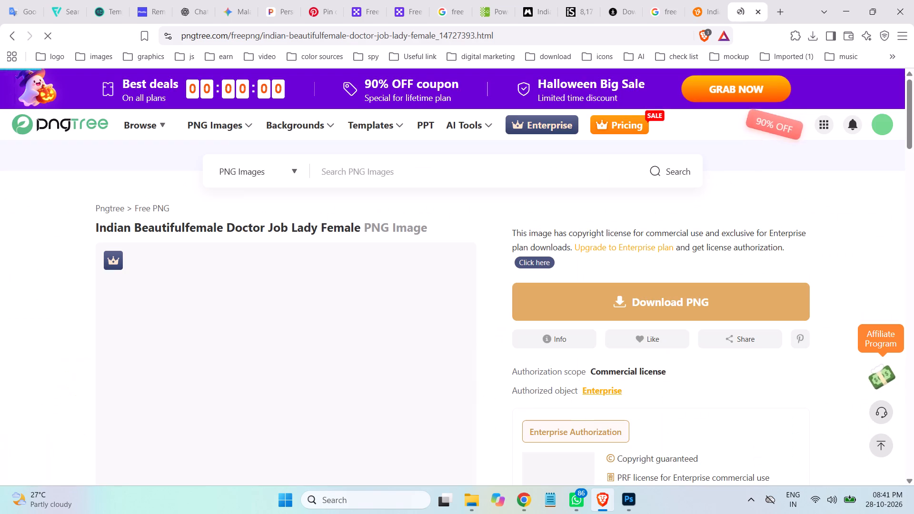
pyautogui.scroll(-4, 446, 263)
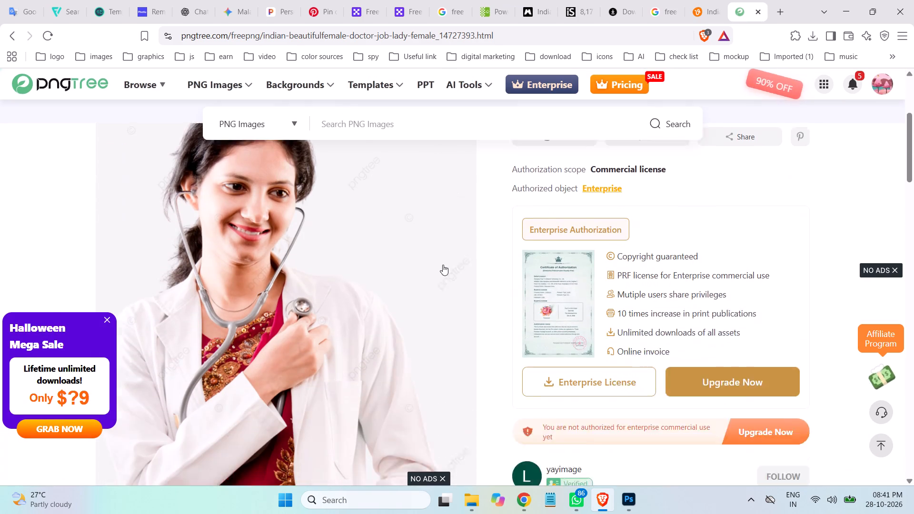
pyautogui.scroll(-2, 443, 265)
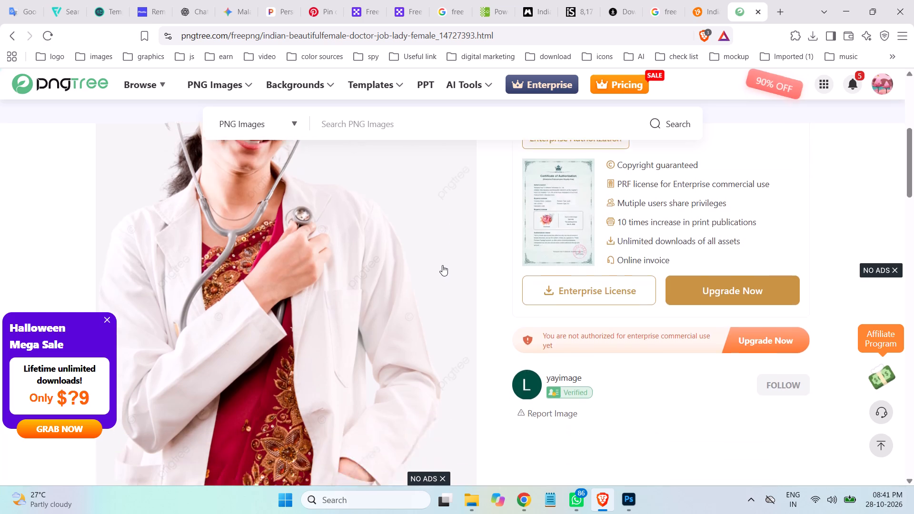
# Browse the similar PNG images and photos for team portraits, dismiss the Halloween sale offer, and close the Pngtree page.
pyautogui.scroll(-2, 442, 265)
pyautogui.scroll(1, 440, 266)
pyautogui.scroll(-3, 439, 267)
pyautogui.scroll(1, 439, 267)
pyautogui.scroll(-6, 439, 267)
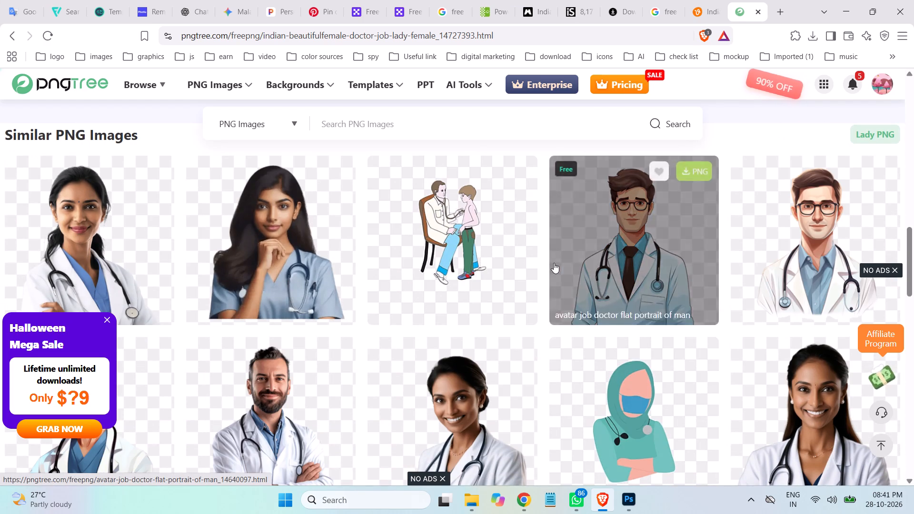
pyautogui.scroll(-7, 869, 302)
pyautogui.scroll(3, 846, 293)
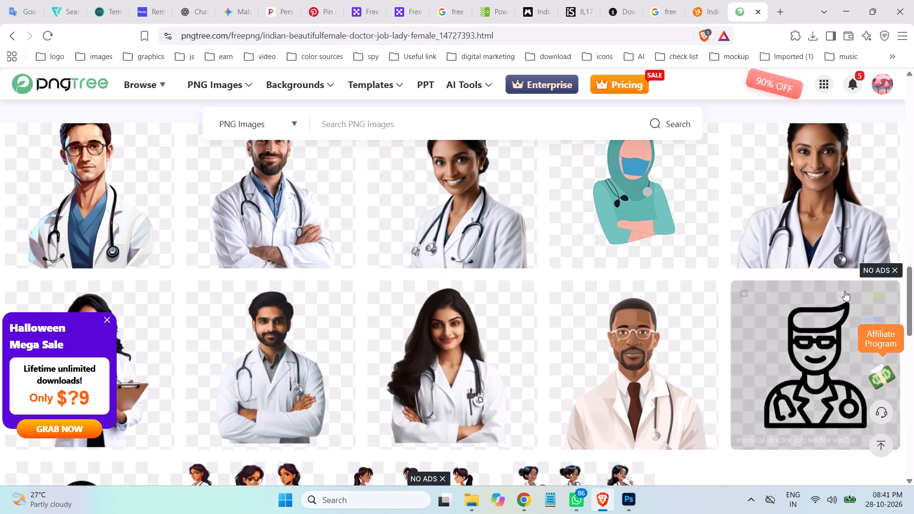
pyautogui.scroll(1, 840, 288)
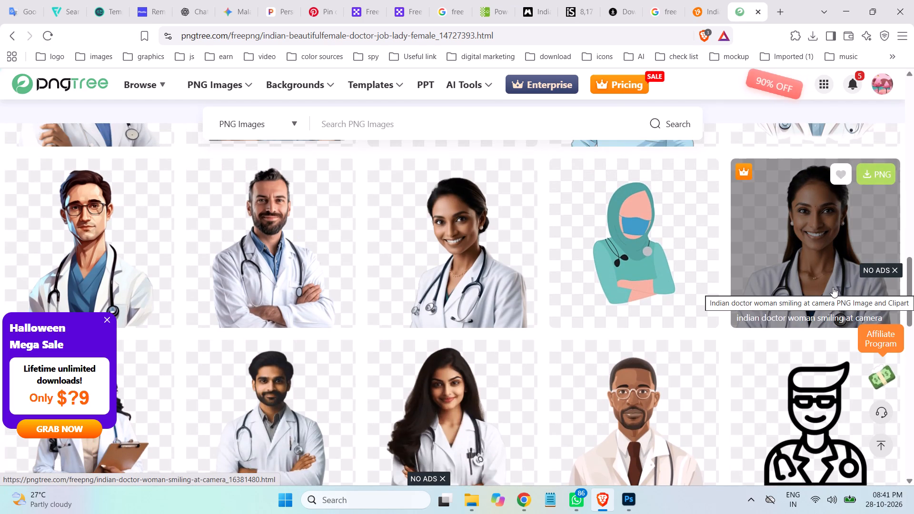
pyautogui.scroll(-6, 831, 289)
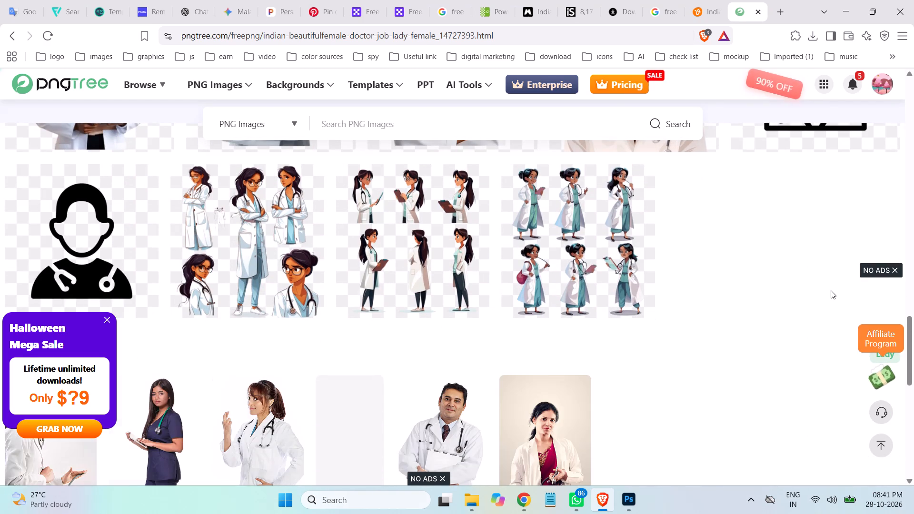
pyautogui.scroll(-2, 831, 290)
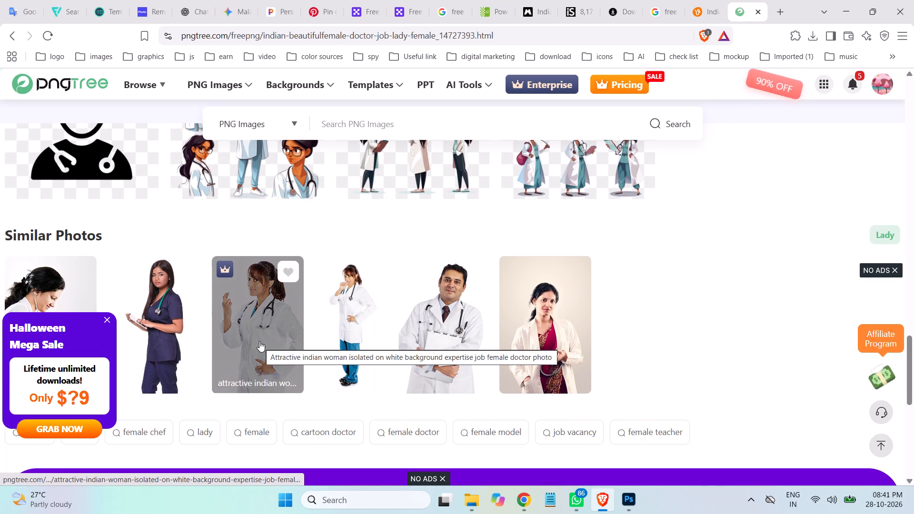
pyautogui.click(106, 318)
pyautogui.scroll(3, 834, 296)
pyautogui.scroll(-1, 827, 296)
pyautogui.scroll(3, 827, 296)
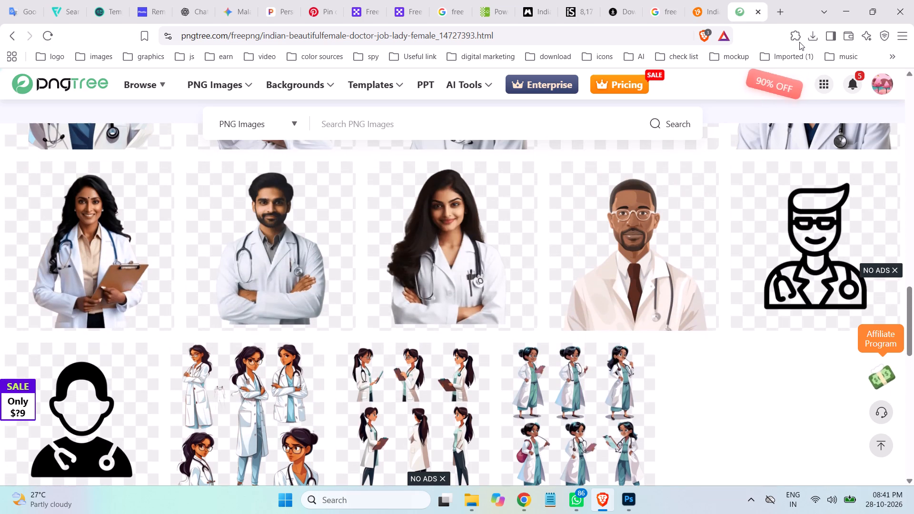
pyautogui.click(757, 12)
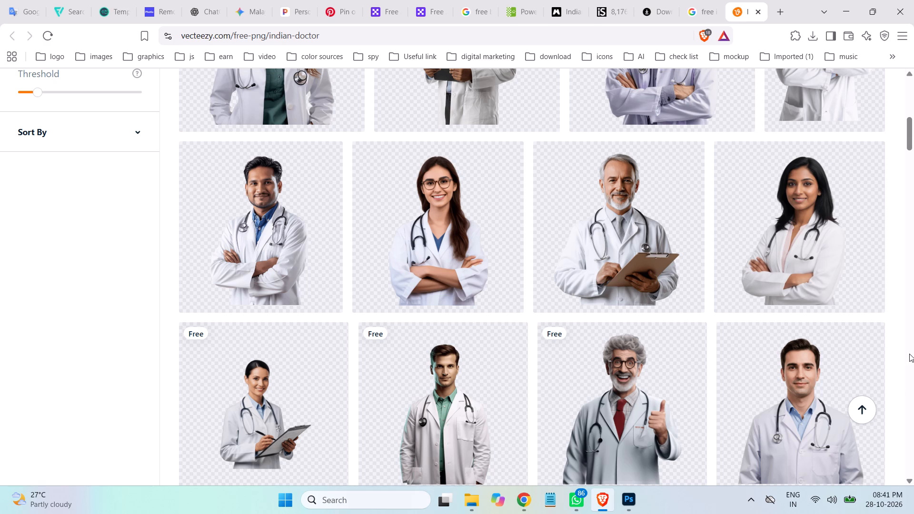
# Locate the free white-bearded senior doctor PNG in Vecteezy's Indian doctor results and open it in a new tab.
pyautogui.scroll(-1, 909, 353)
pyautogui.scroll(4, 909, 353)
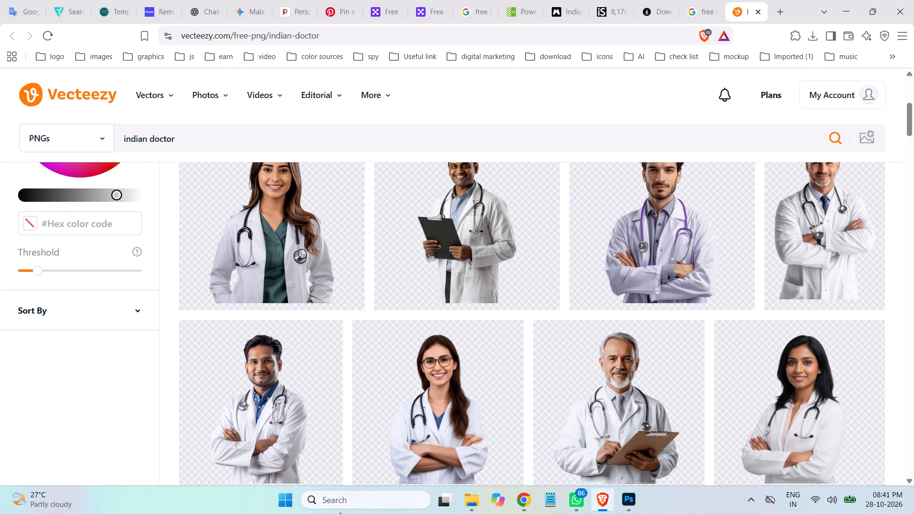
pyautogui.scroll(-10, 801, 420)
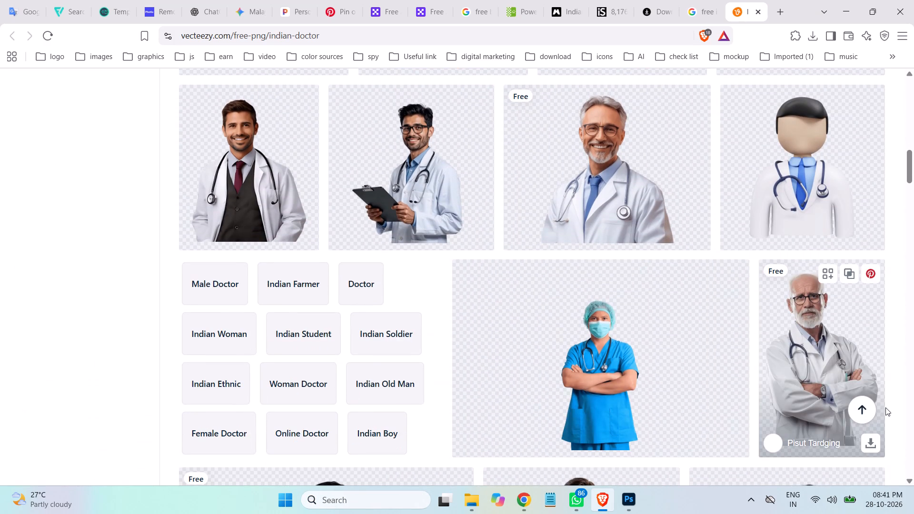
pyautogui.scroll(-1, 886, 403)
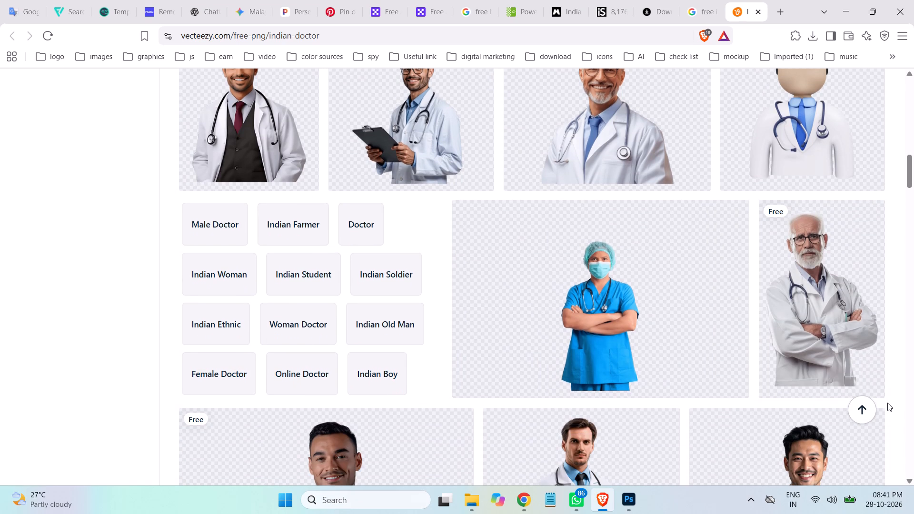
pyautogui.scroll(-1, 909, 389)
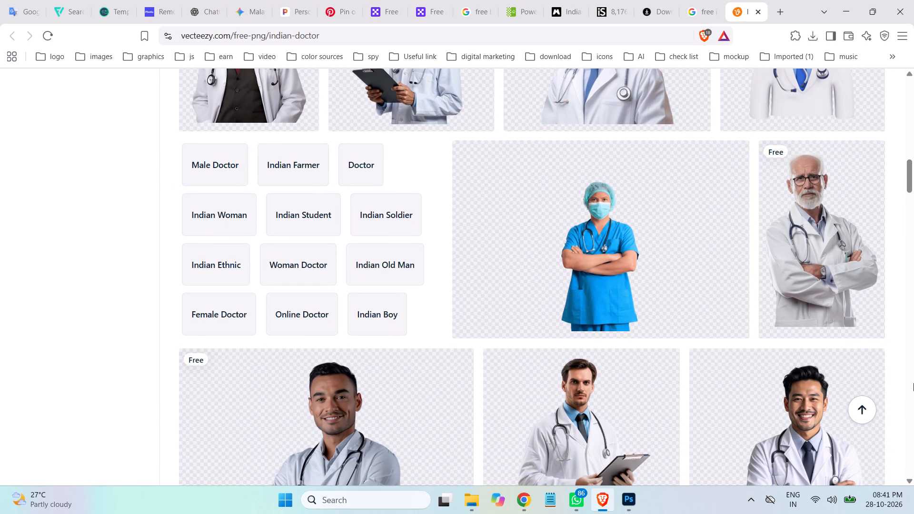
pyautogui.rightClick(818, 269)
pyautogui.click(764, 170)
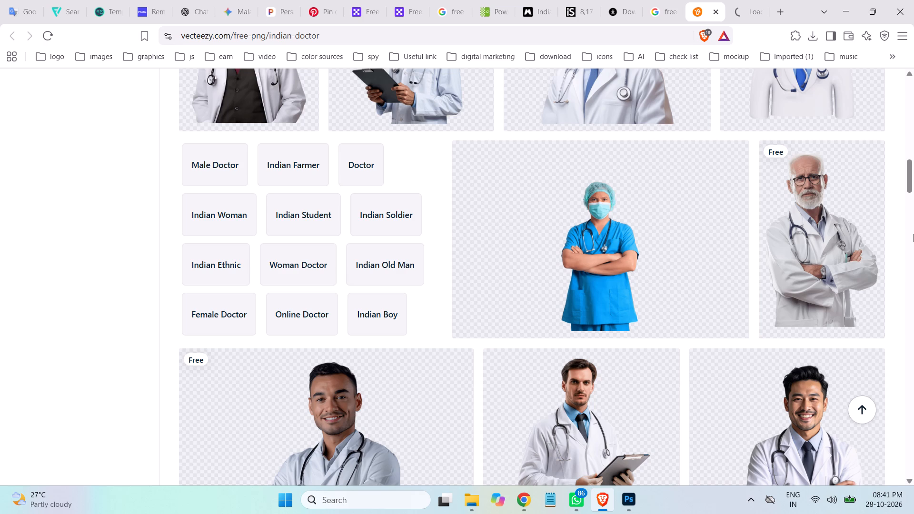
# Examine further Vecteezy Indian doctor results for free male and female doctor portraits.
pyautogui.scroll(-6, 823, 287)
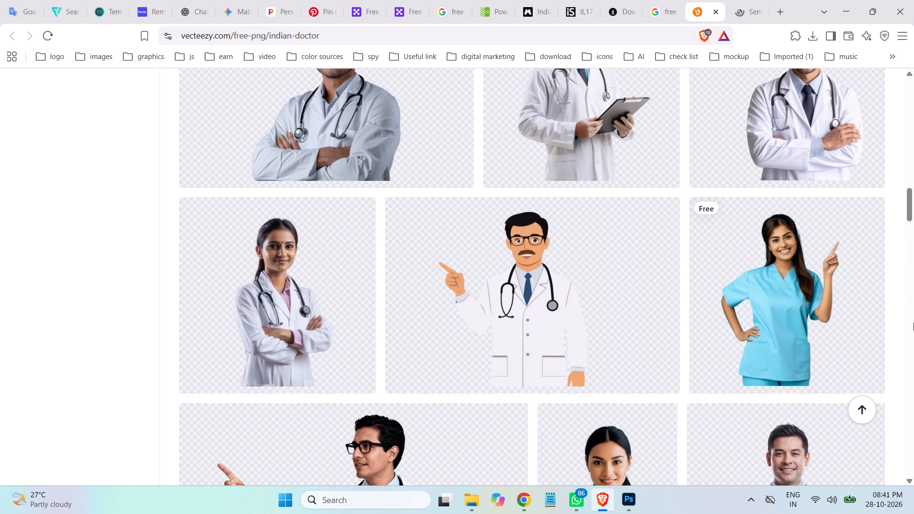
pyautogui.scroll(-4, 913, 323)
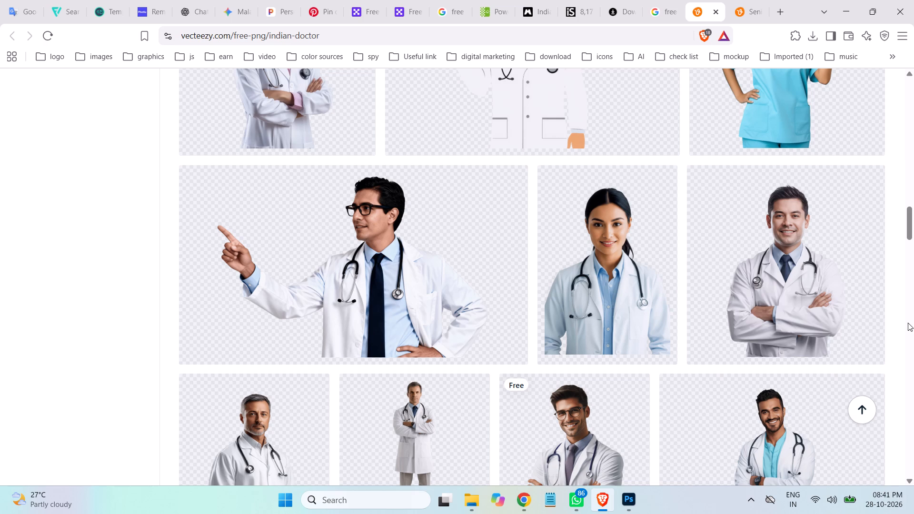
pyautogui.scroll(-4, 803, 294)
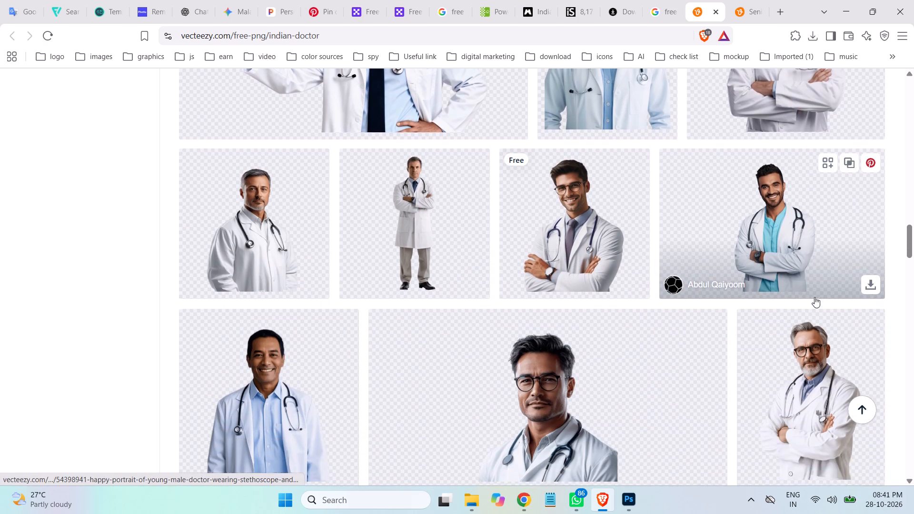
pyautogui.scroll(-2, 815, 297)
pyautogui.scroll(-2, 907, 299)
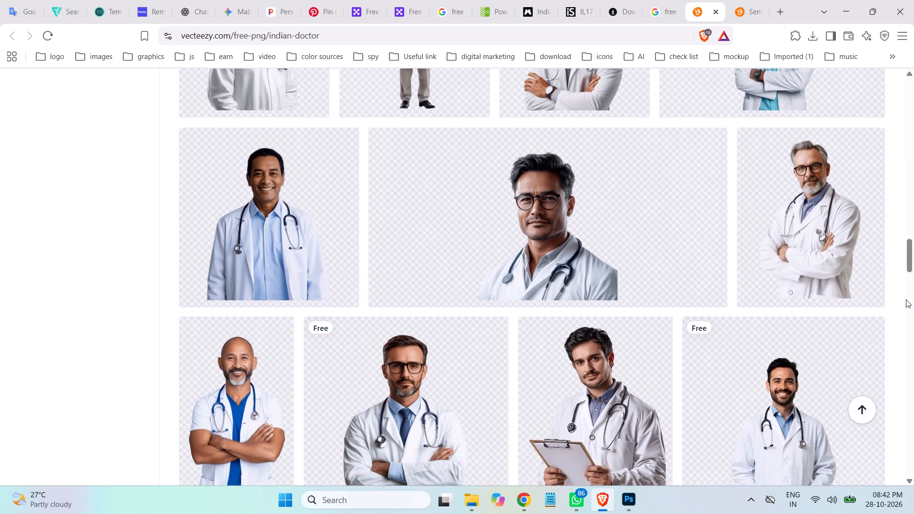
pyautogui.scroll(-2, 906, 299)
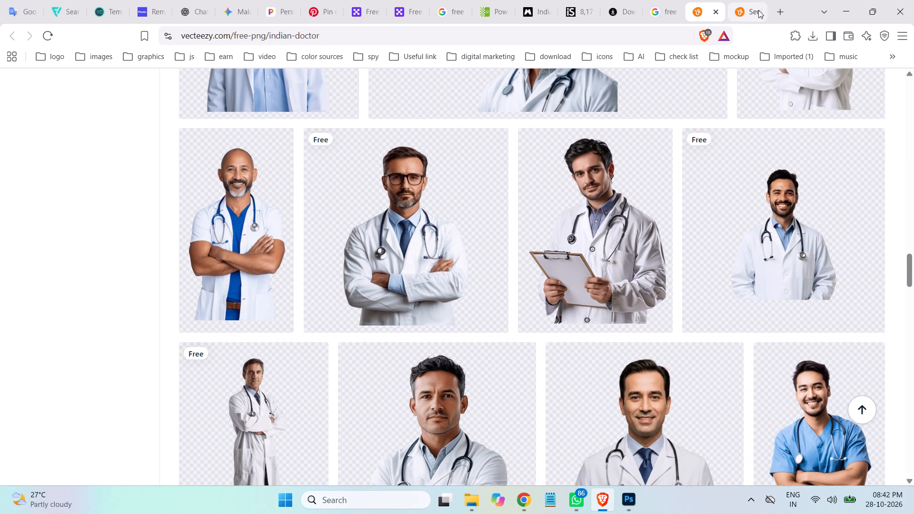
# Check the opened Vecteezy page of the senior doctor with stethoscope and download the free PNG.
pyautogui.click(749, 7)
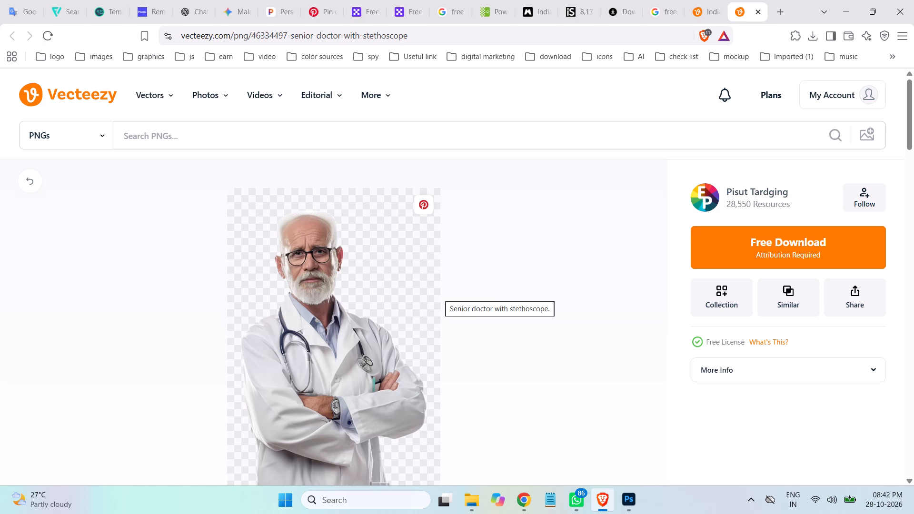
pyautogui.scroll(-3, 430, 281)
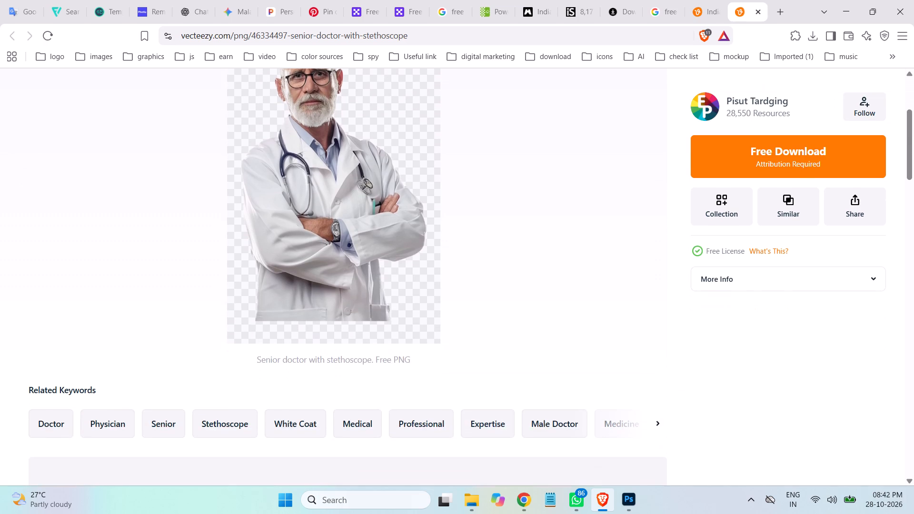
pyautogui.scroll(3, 440, 282)
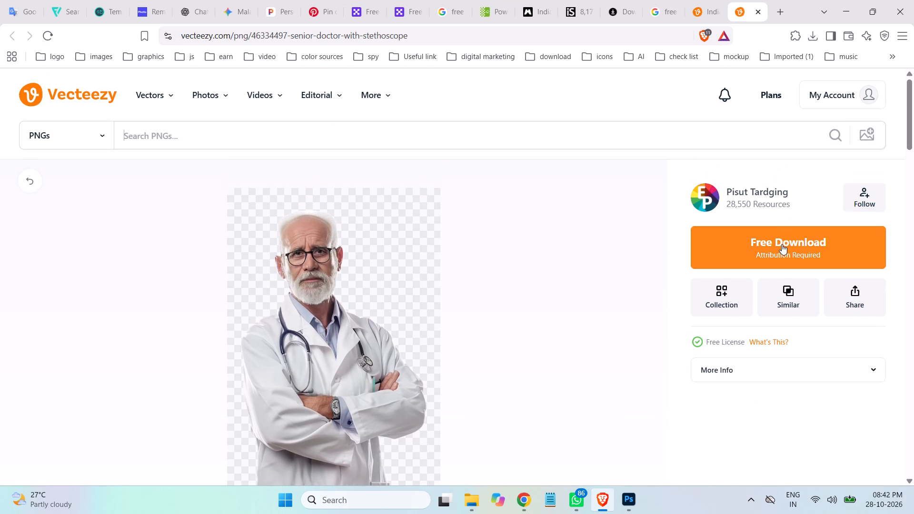
pyautogui.click(782, 244)
pyautogui.click(787, 249)
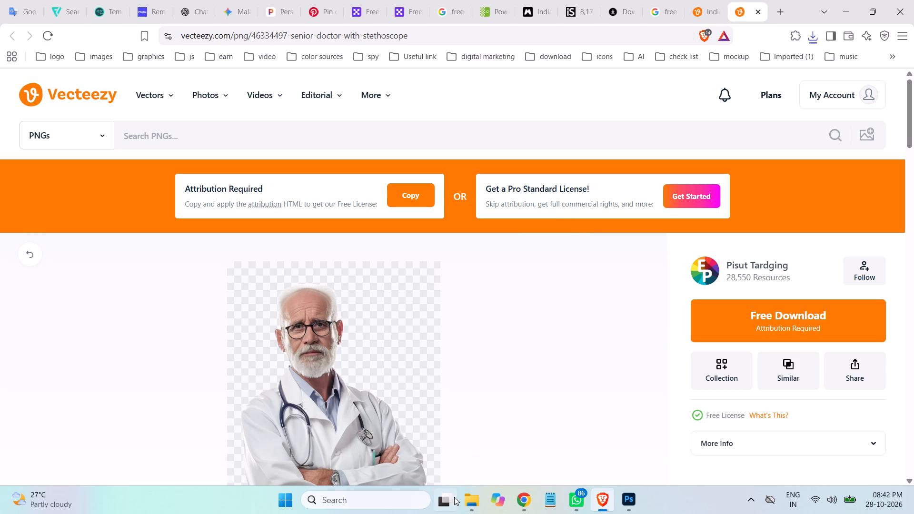
# Move the downloaded senior doctor PNG from Downloads into the Physiotherapy Service folder in File Explorer.
pyautogui.click(466, 500)
pyautogui.click(24, 4)
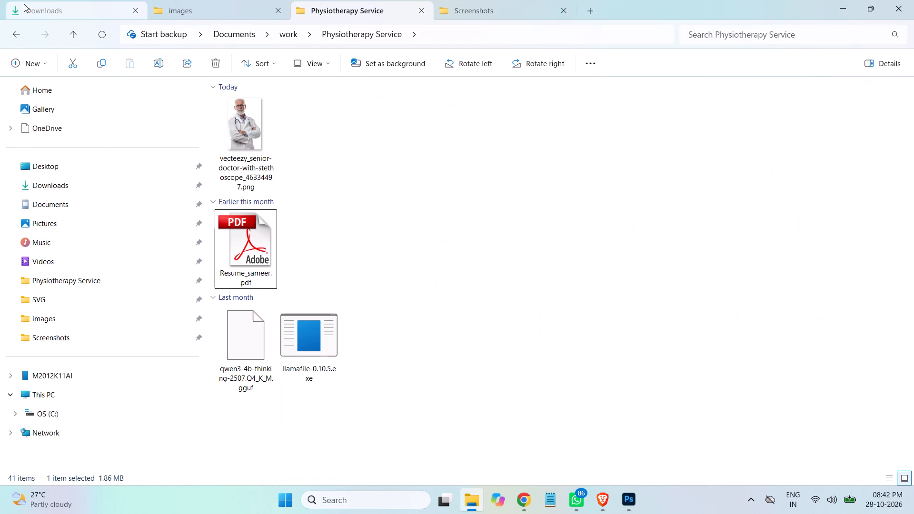
pyautogui.click(254, 136)
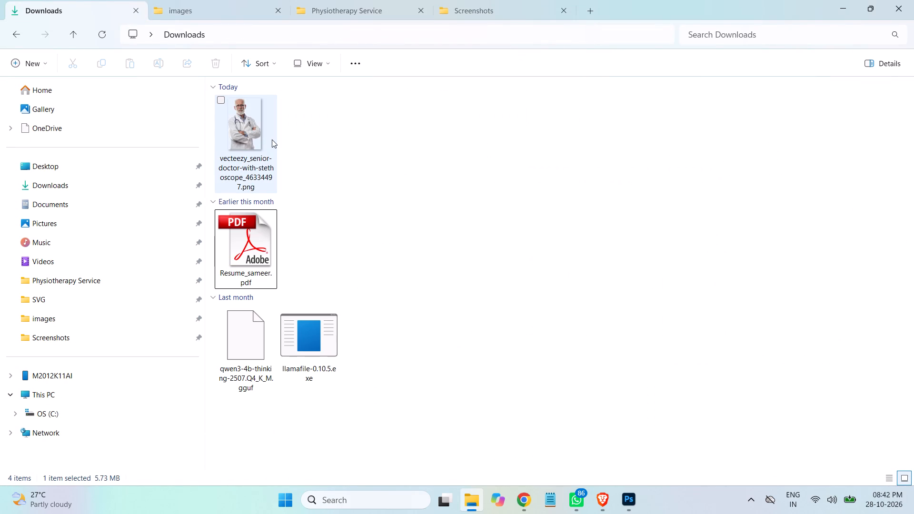
pyautogui.hotkey('ctrl', 'x')
pyautogui.click(360, 10)
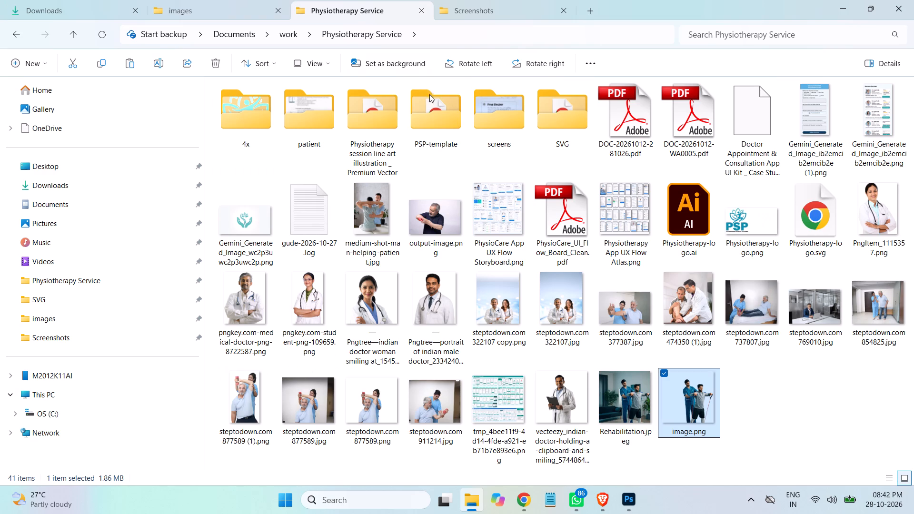
pyautogui.click(785, 411)
pyautogui.hotkey('ctrl', 'v')
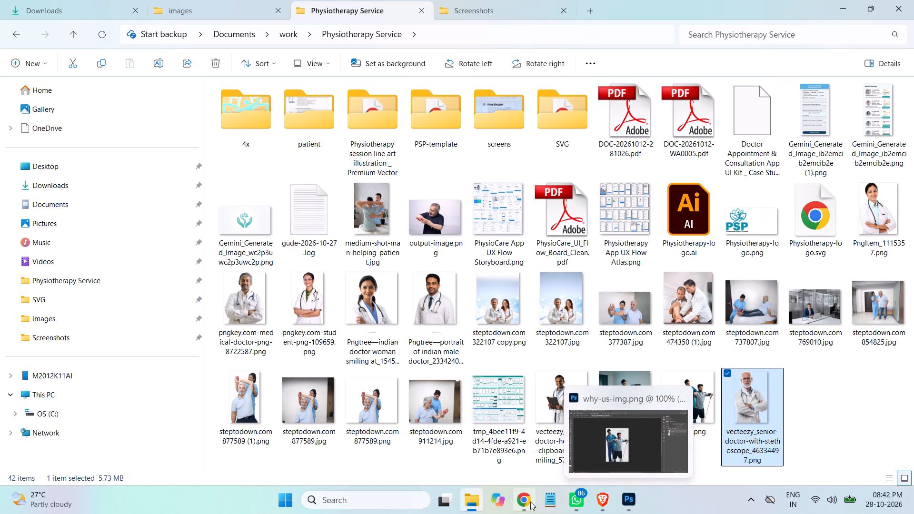
# Switch to Brave, look through the senior doctor page's related PNGs, and open the free smiling young doctor with a clipboard.
pyautogui.click(603, 498)
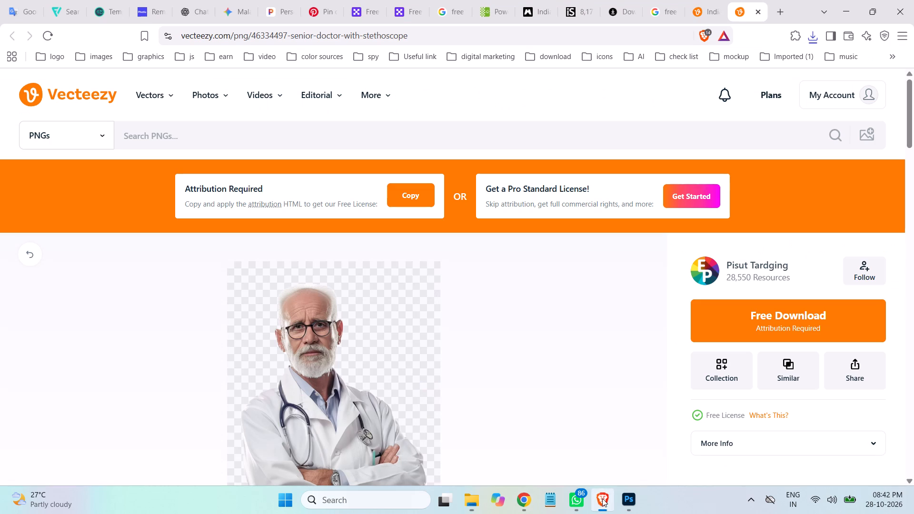
pyautogui.scroll(-4, 611, 261)
pyautogui.scroll(1, 590, 270)
pyautogui.scroll(-4, 590, 270)
pyautogui.scroll(1, 576, 271)
pyautogui.scroll(-1, 576, 271)
pyautogui.scroll(1, 576, 271)
pyautogui.scroll(-5, 576, 271)
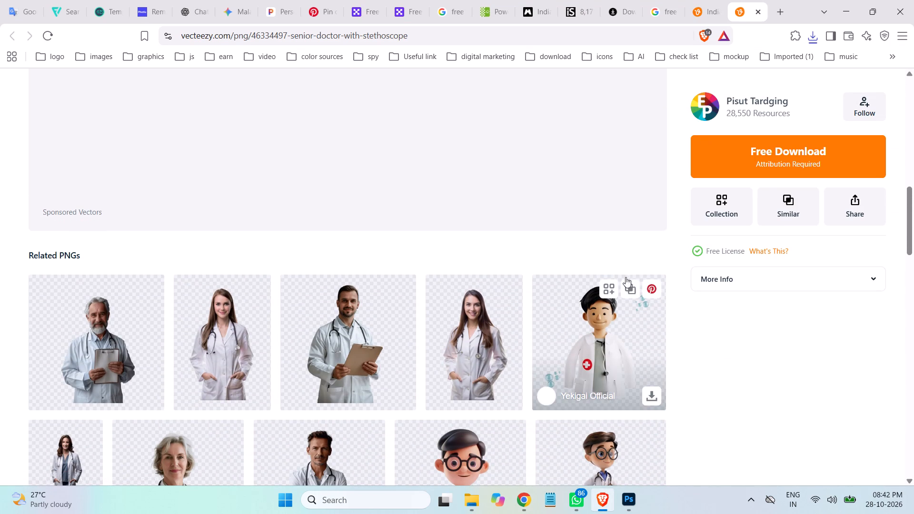
pyautogui.scroll(-4, 633, 277)
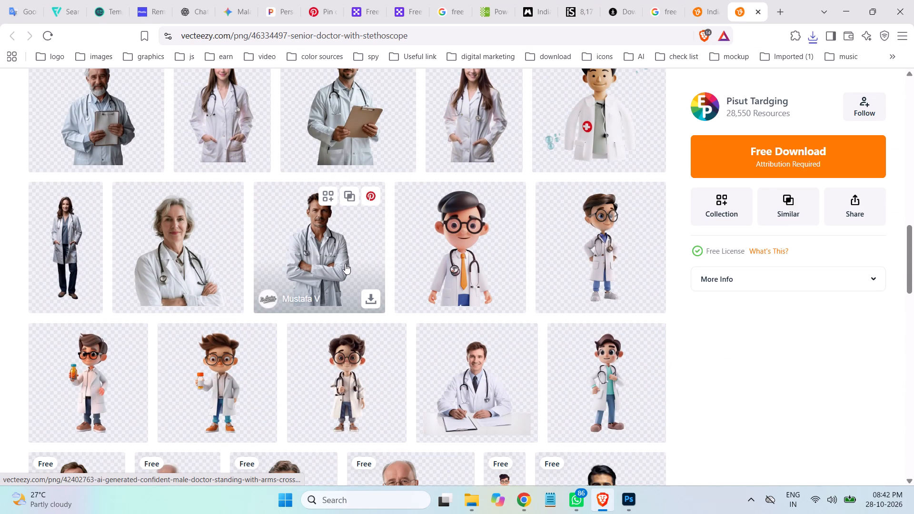
pyautogui.scroll(-3, 513, 263)
pyautogui.scroll(1, 549, 260)
pyautogui.scroll(-2, 597, 259)
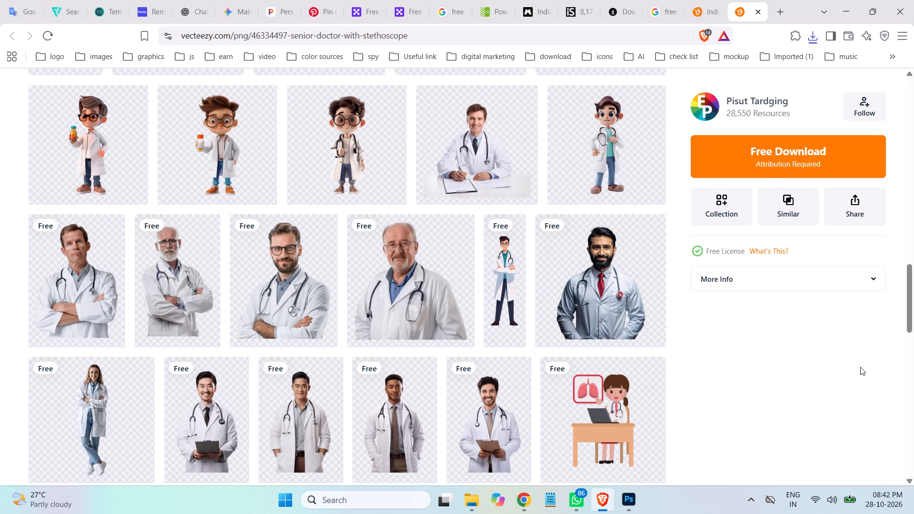
pyautogui.scroll(-2, 527, 338)
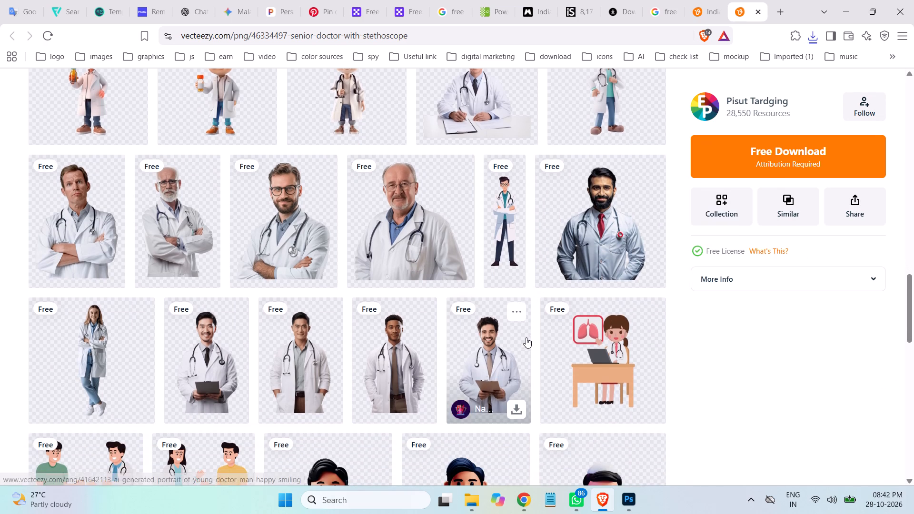
pyautogui.scroll(-1, 750, 332)
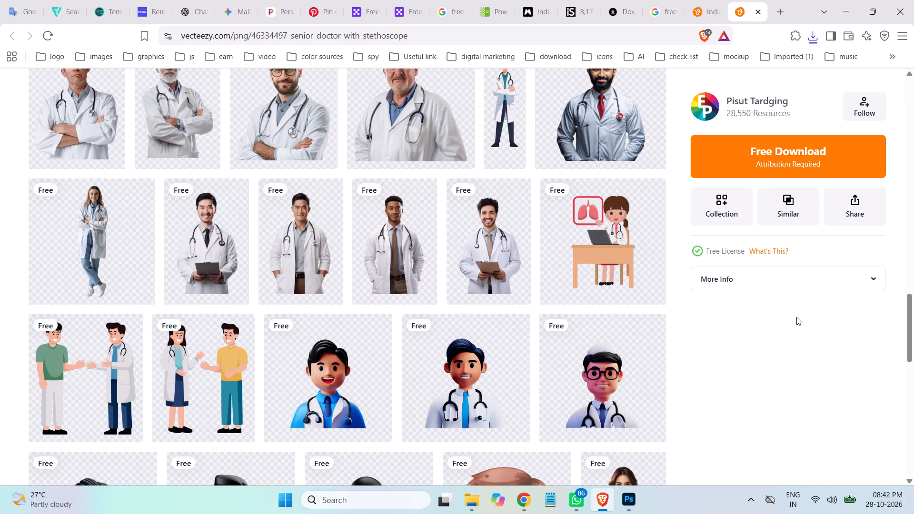
pyautogui.scroll(-5, 798, 316)
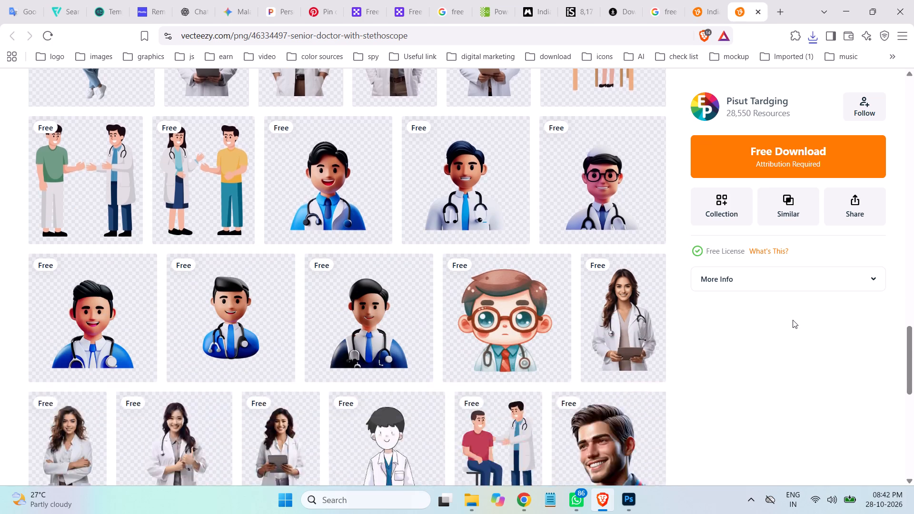
pyautogui.scroll(-1, 793, 320)
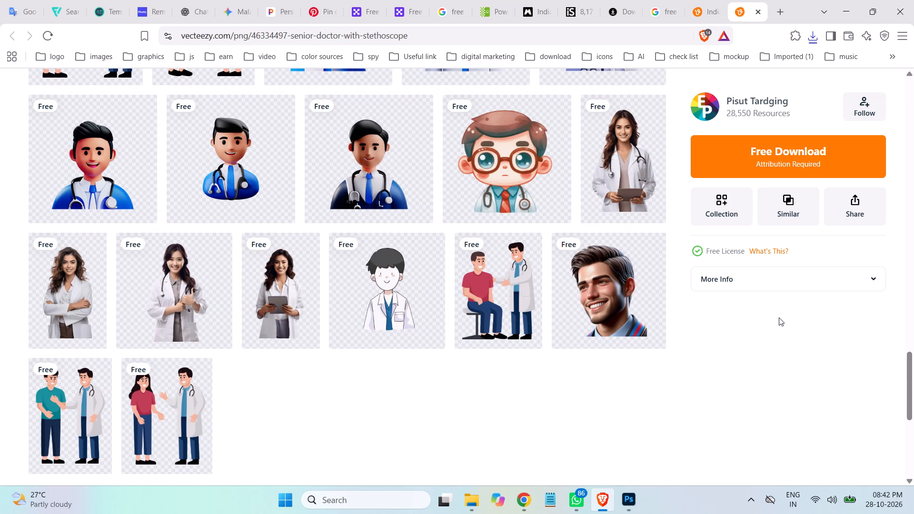
pyautogui.scroll(3, 775, 317)
pyautogui.scroll(-3, 775, 317)
pyautogui.scroll(2, 775, 317)
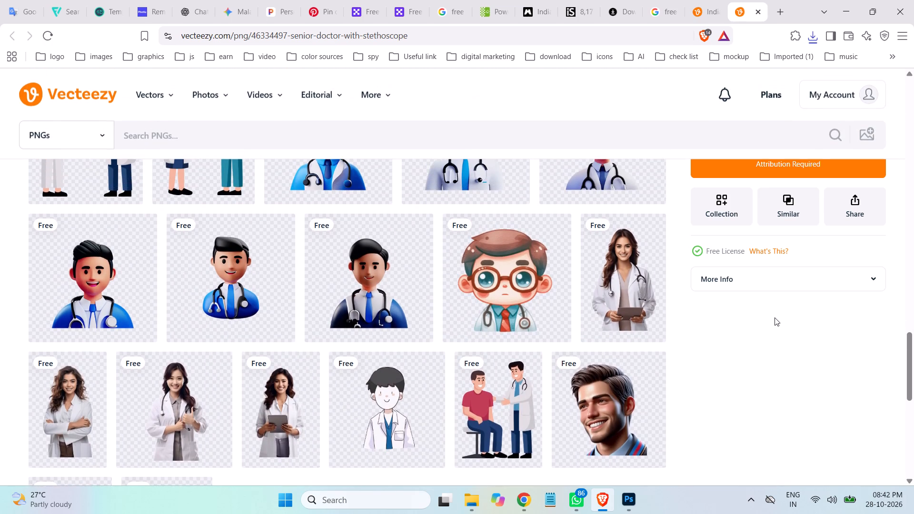
pyautogui.scroll(2, 772, 318)
pyautogui.scroll(-1, 769, 317)
pyautogui.scroll(4, 769, 317)
pyautogui.click(483, 284)
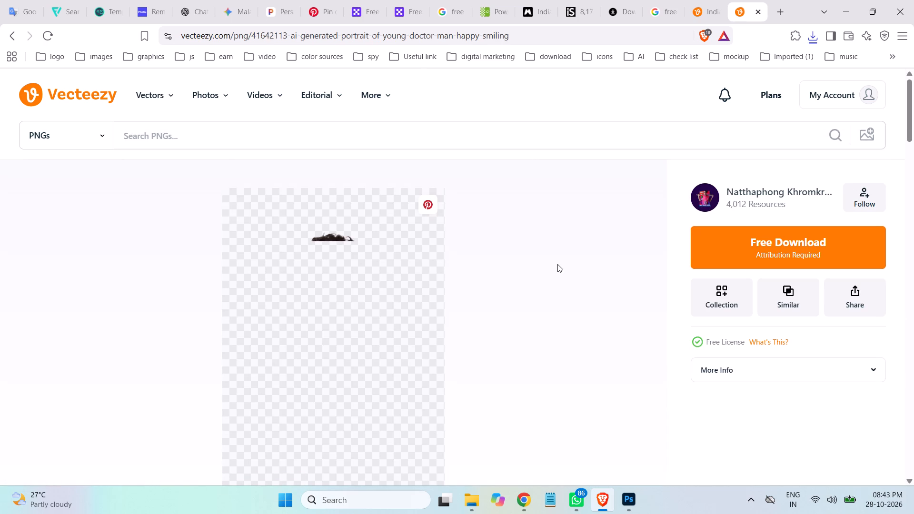
# Check the young smiling doctor portrait on its Vecteezy page and download the free PNG.
pyautogui.scroll(-2, 560, 263)
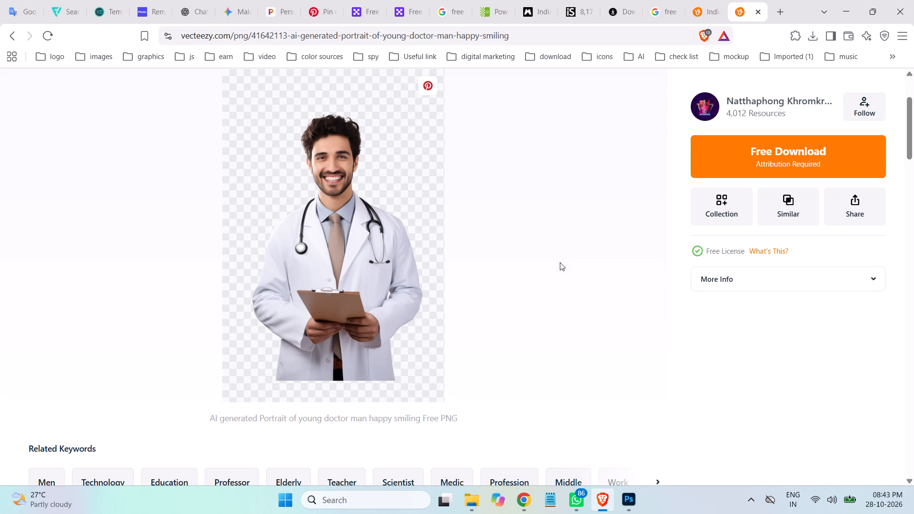
pyautogui.scroll(1, 567, 261)
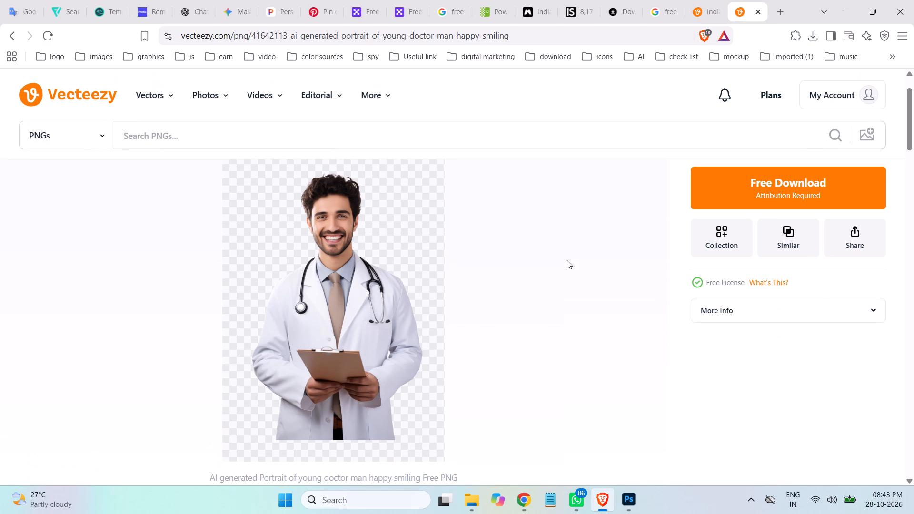
pyautogui.click(744, 193)
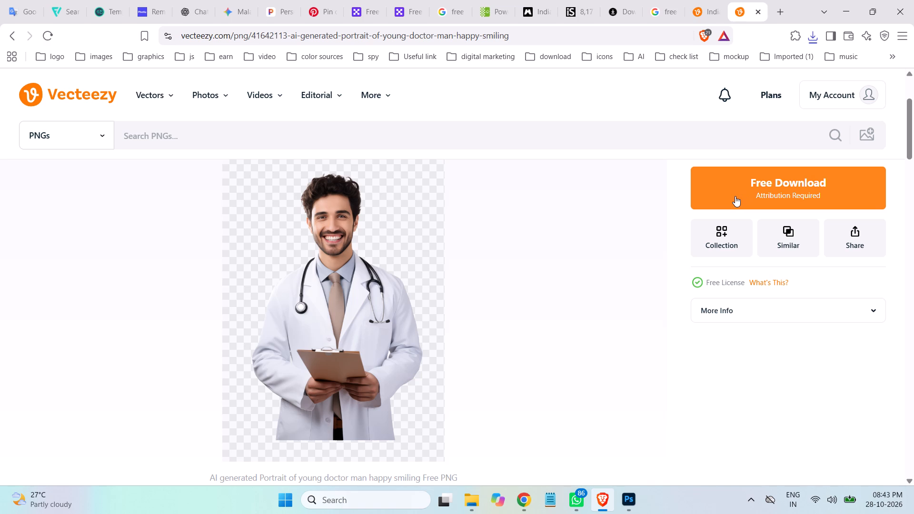
pyautogui.scroll(1, 735, 196)
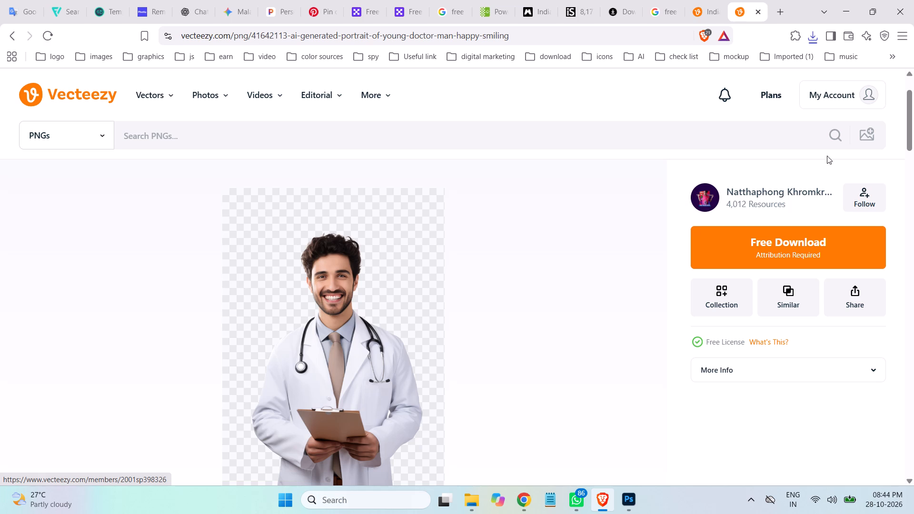
# Move the downloaded young smiling doctor PNG from Downloads into the Physiotherapy Service folder in File Explorer.
pyautogui.click(475, 501)
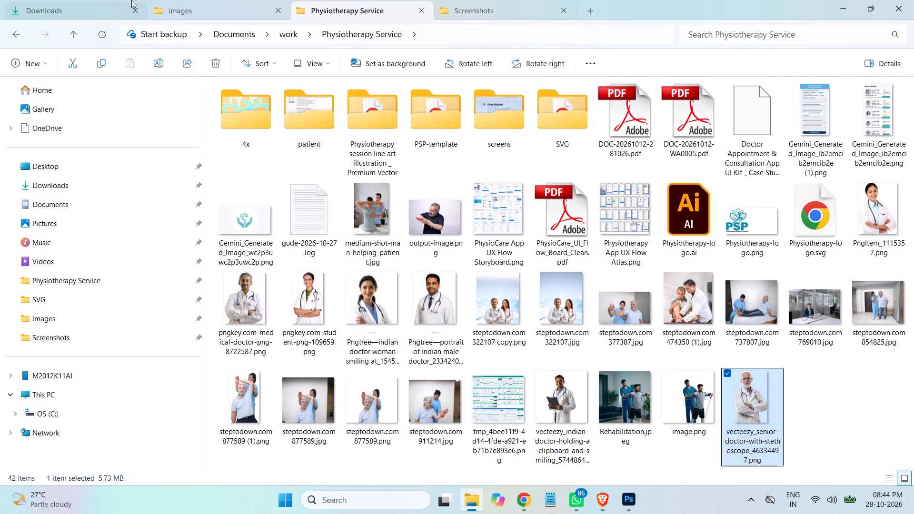
pyautogui.click(66, 14)
pyautogui.click(303, 132)
pyautogui.click(251, 130)
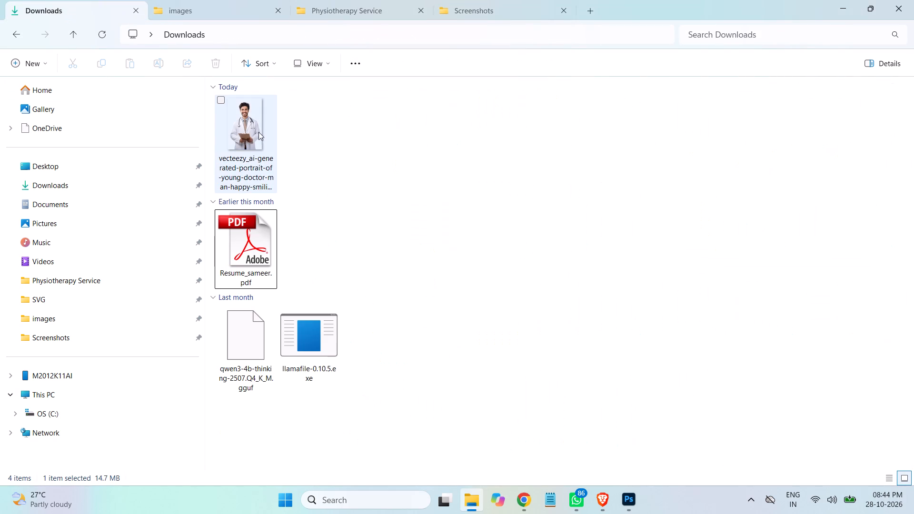
pyautogui.hotkey('ctrl', 'x')
pyautogui.click(378, 6)
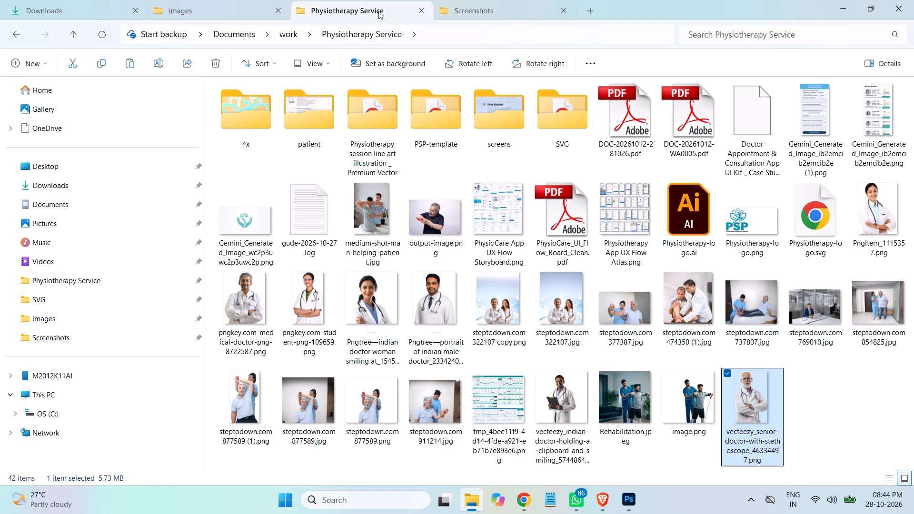
pyautogui.click(818, 398)
pyautogui.hotkey('ctrl', 'v')
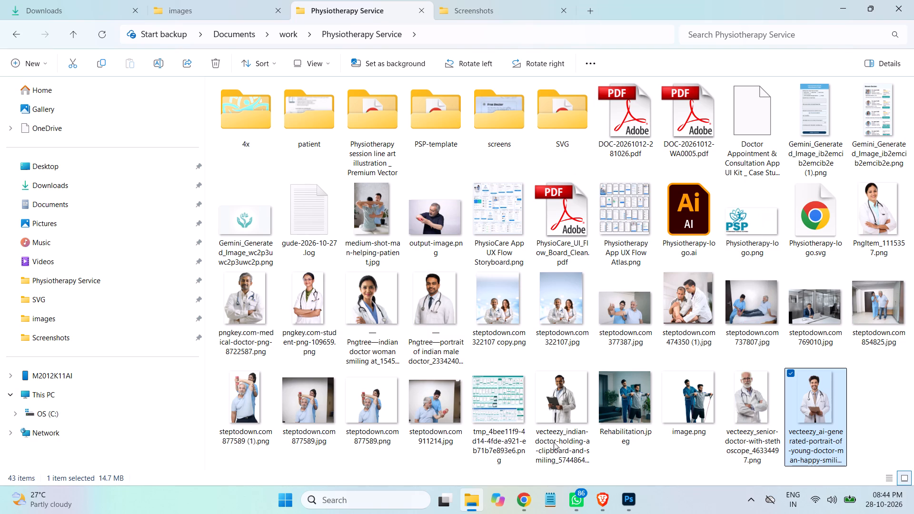
# Switch to Brave and examine the related PNGs on the young doctor's Vecteezy page for more free doctor portraits.
pyautogui.click(602, 495)
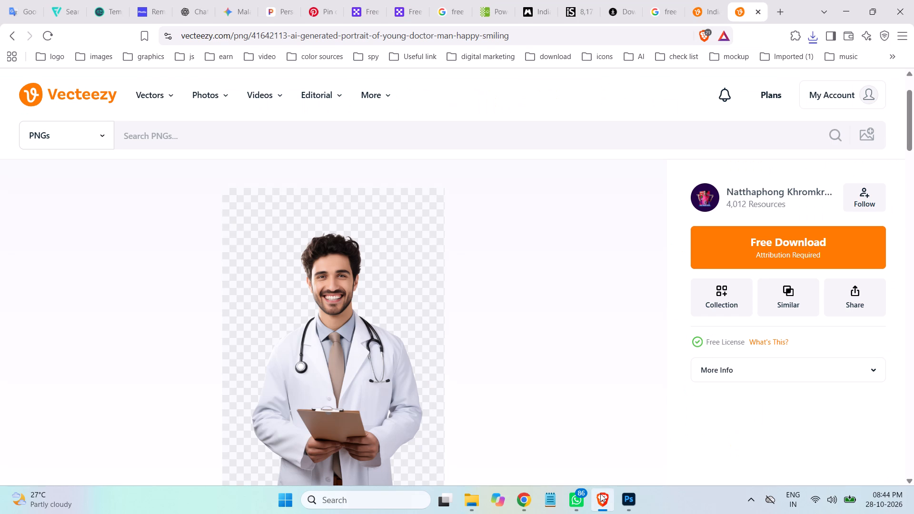
pyautogui.scroll(-2, 616, 376)
pyautogui.scroll(1, 606, 376)
pyautogui.scroll(-6, 604, 376)
pyautogui.scroll(1, 592, 366)
pyautogui.scroll(-6, 613, 351)
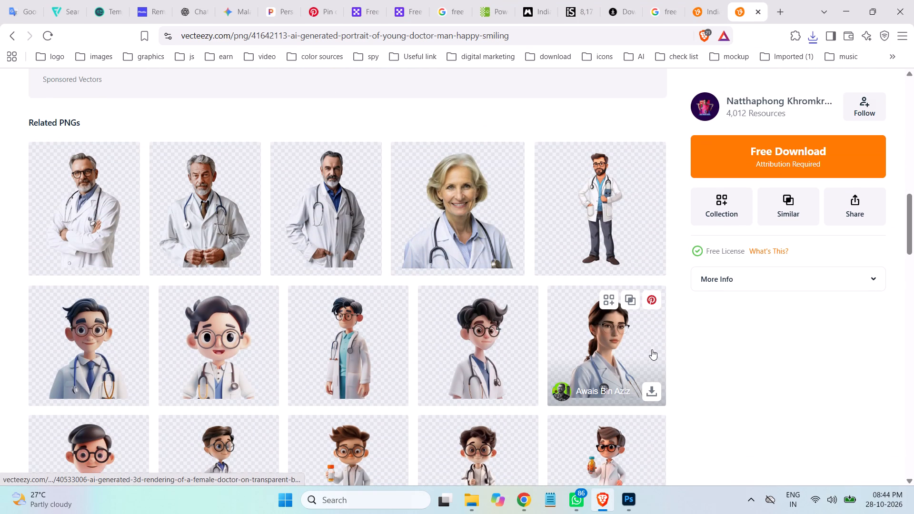
pyautogui.scroll(-2, 665, 352)
pyautogui.scroll(1, 665, 352)
pyautogui.scroll(-4, 665, 352)
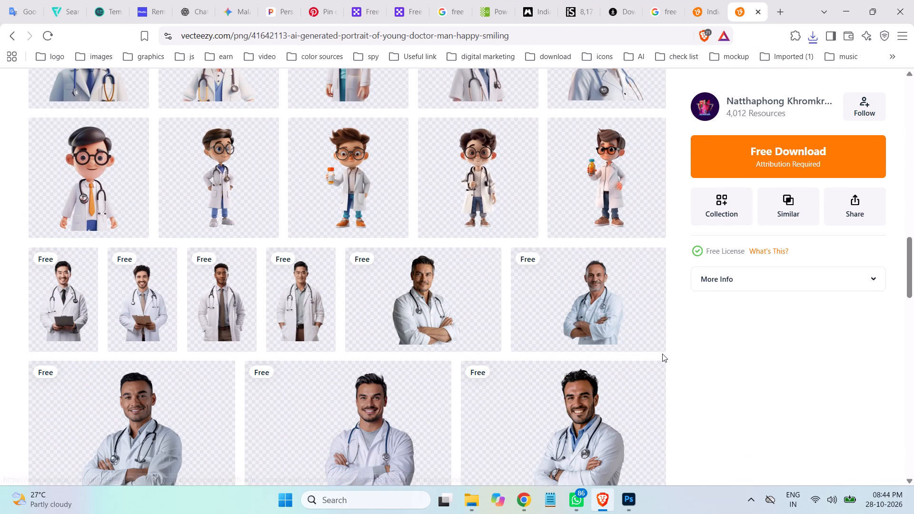
pyautogui.scroll(-1, 662, 354)
pyautogui.scroll(1, 662, 354)
pyautogui.scroll(-4, 661, 354)
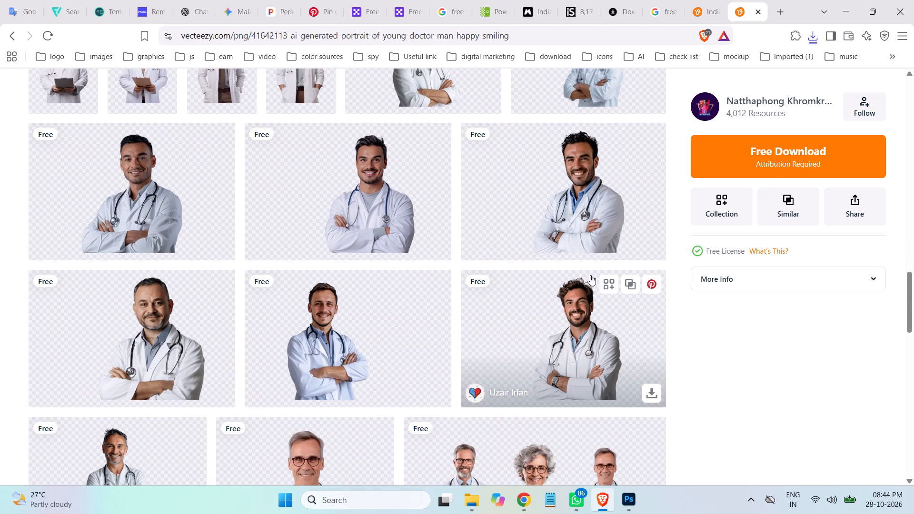
# Close the young doctor's page and look further through Vecteezy's Indian doctor results for free portraits.
pyautogui.click(758, 11)
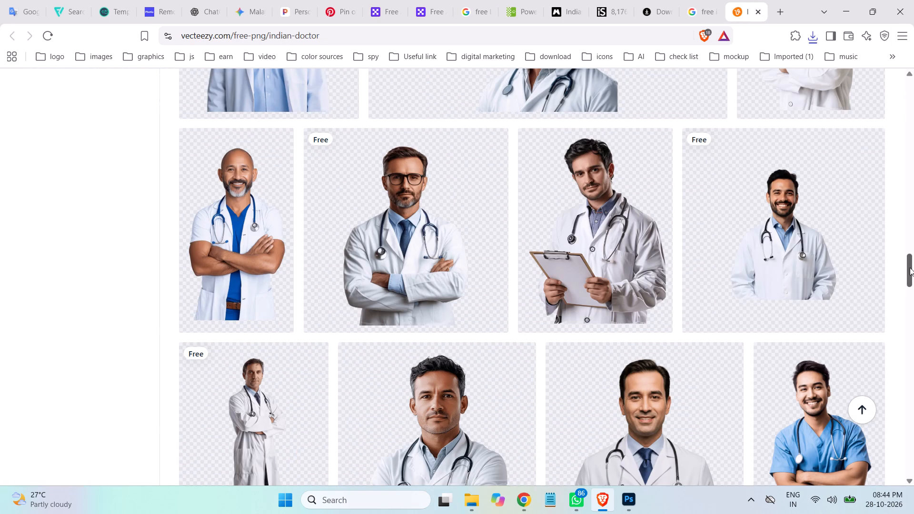
pyautogui.scroll(-8, 902, 263)
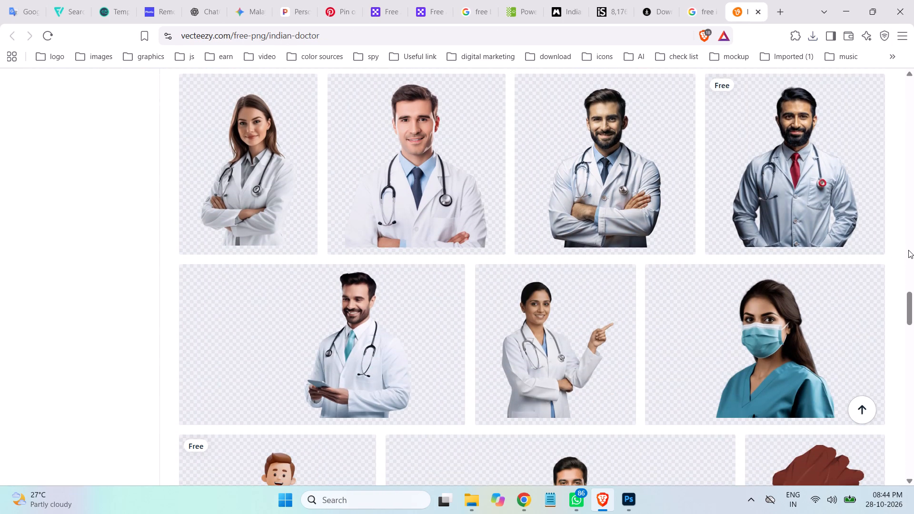
pyautogui.scroll(2, 909, 249)
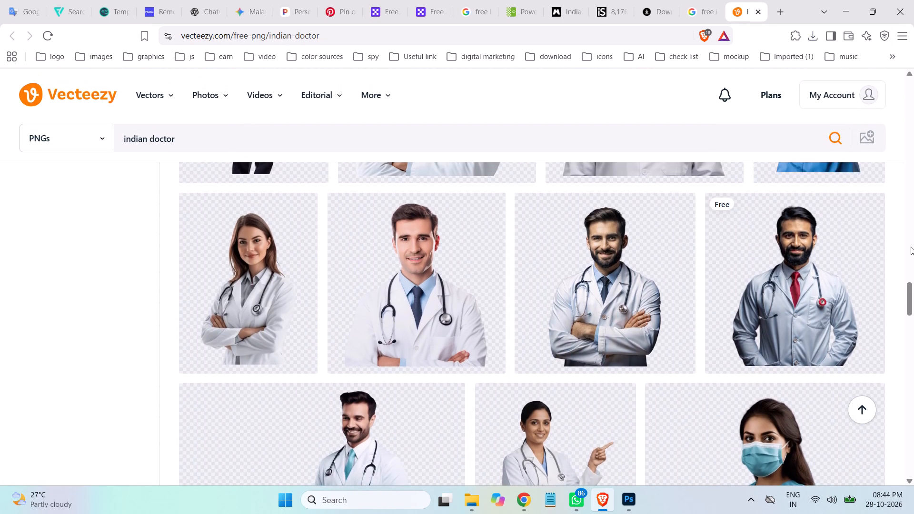
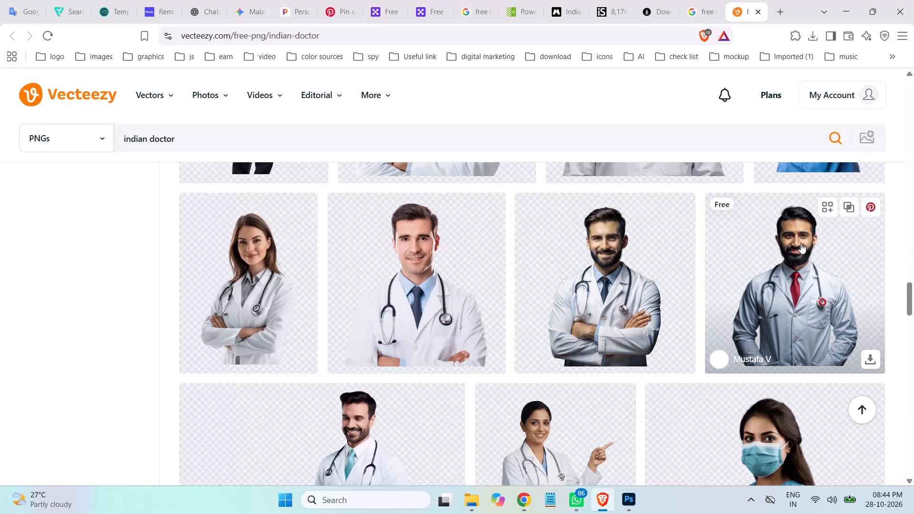
# Open the free Vecteezy portrait of the bearded doctor with the red tie in a new tab.
pyautogui.rightClick(792, 254)
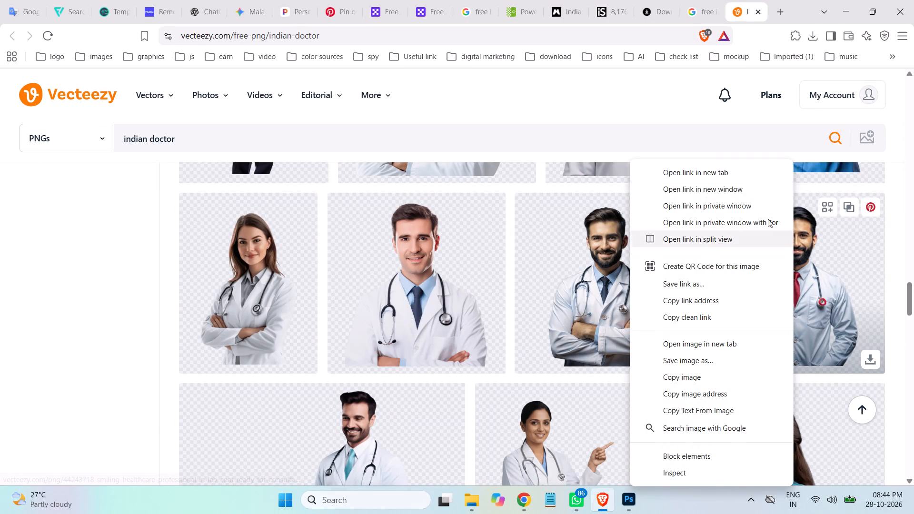
pyautogui.click(717, 174)
# Look further down Vecteezy's Indian doctor results for more free doctor portraits.
pyautogui.scroll(-1, 913, 268)
pyautogui.scroll(2, 912, 268)
pyautogui.scroll(-4, 910, 268)
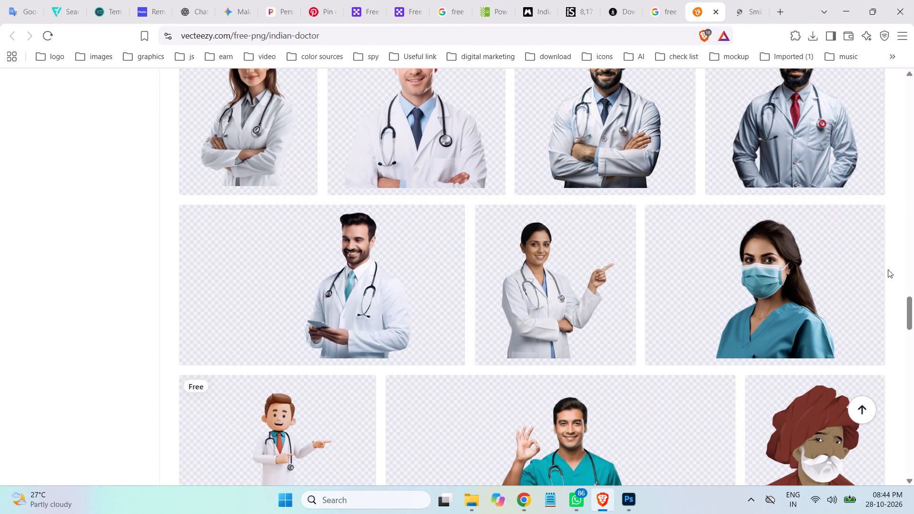
pyautogui.scroll(-8, 887, 269)
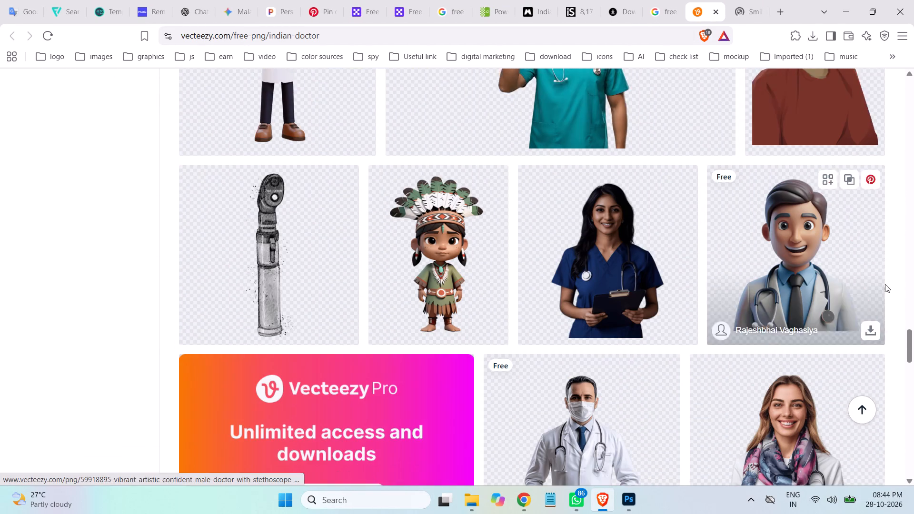
pyautogui.scroll(-1, 871, 285)
pyautogui.scroll(-1, 913, 278)
pyautogui.scroll(1, 912, 277)
pyautogui.scroll(-2, 912, 277)
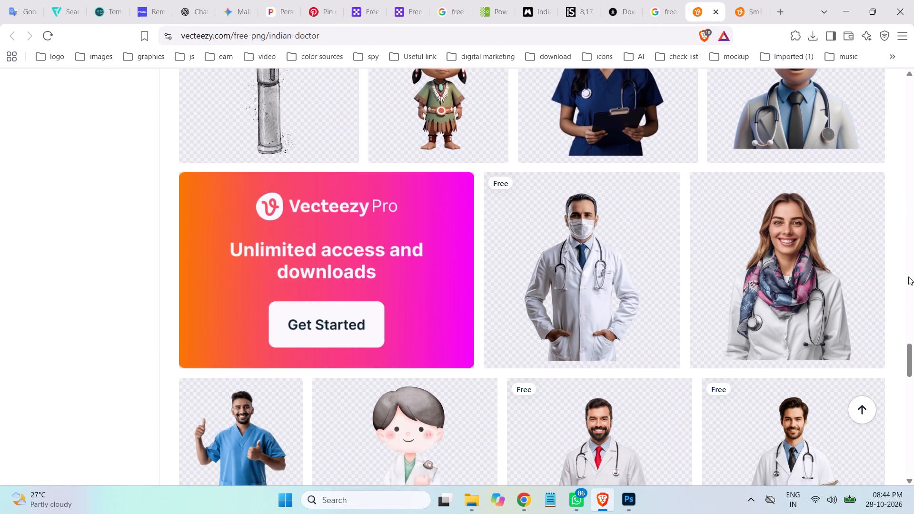
pyautogui.scroll(-2, 908, 277)
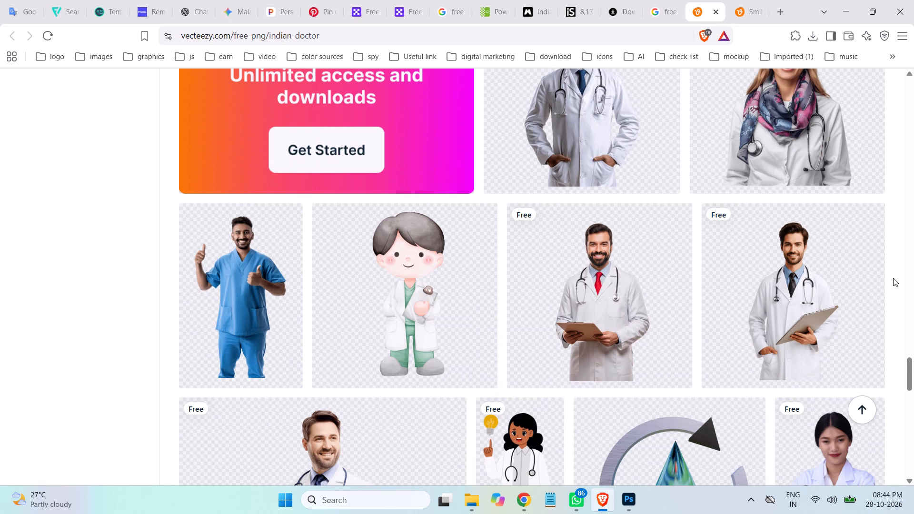
pyautogui.scroll(-3, 894, 278)
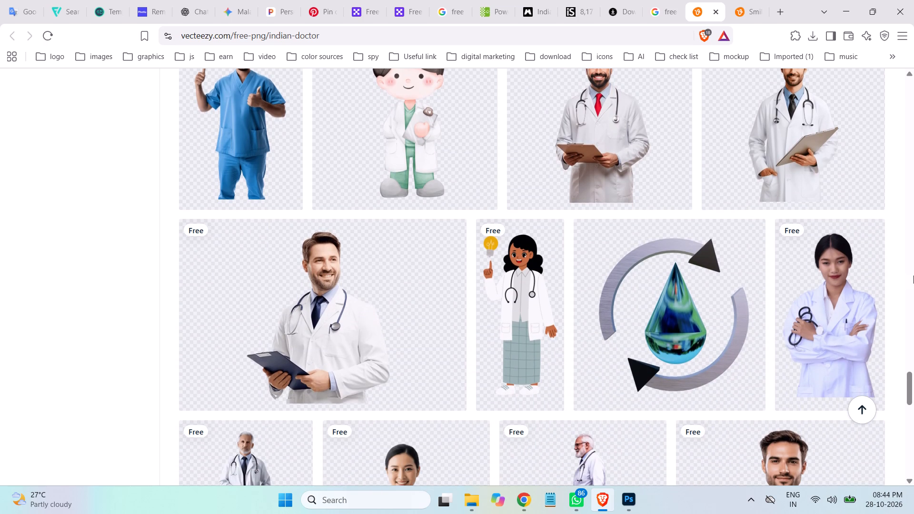
pyautogui.scroll(-3, 865, 265)
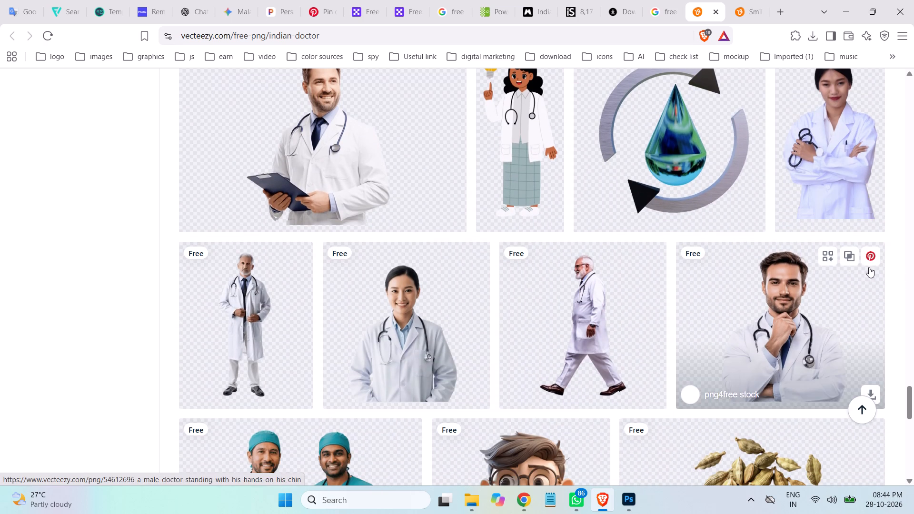
# Switch to the bearded doctor's Vecteezy page and download the free PNG.
pyautogui.click(745, 7)
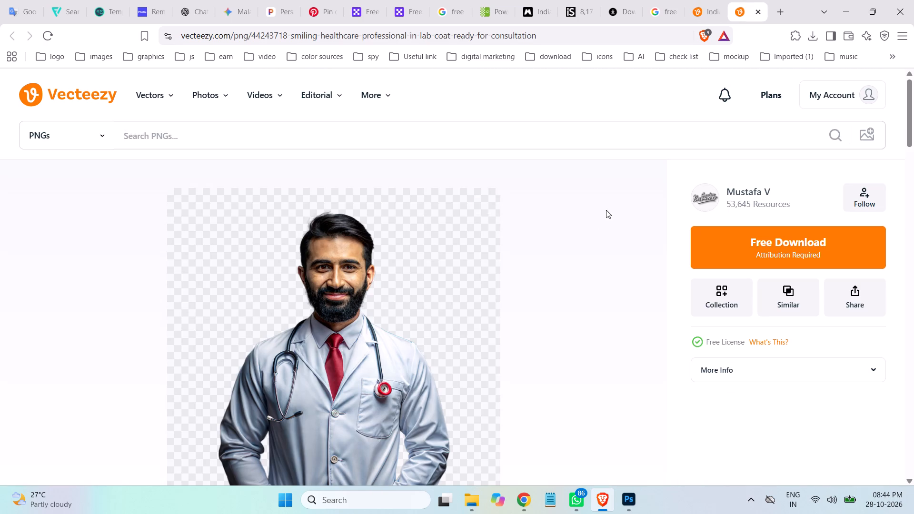
pyautogui.scroll(-2, 581, 254)
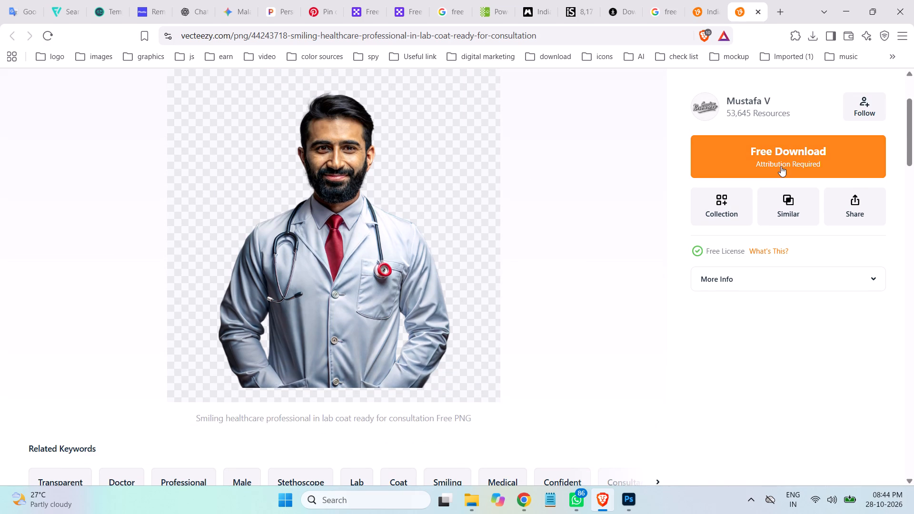
pyautogui.click(781, 166)
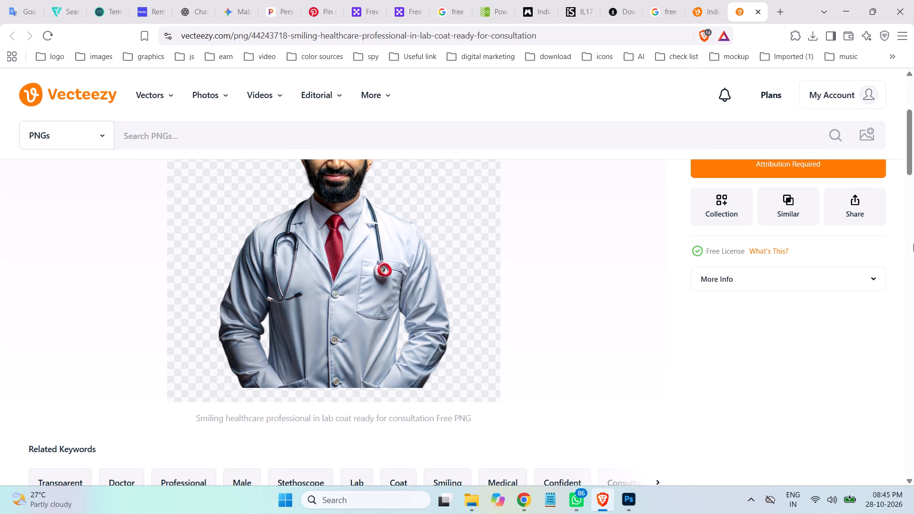
# Examine the related PNGs on the bearded doctor's page for more free doctor portraits, and close the page.
pyautogui.scroll(1, 801, 273)
pyautogui.scroll(-2, 561, 278)
pyautogui.scroll(1, 561, 279)
pyautogui.scroll(-3, 562, 280)
pyautogui.scroll(1, 567, 281)
pyautogui.scroll(-2, 567, 281)
pyautogui.scroll(1, 575, 280)
pyautogui.scroll(-1, 579, 280)
pyautogui.scroll(1, 619, 275)
pyautogui.scroll(-6, 619, 275)
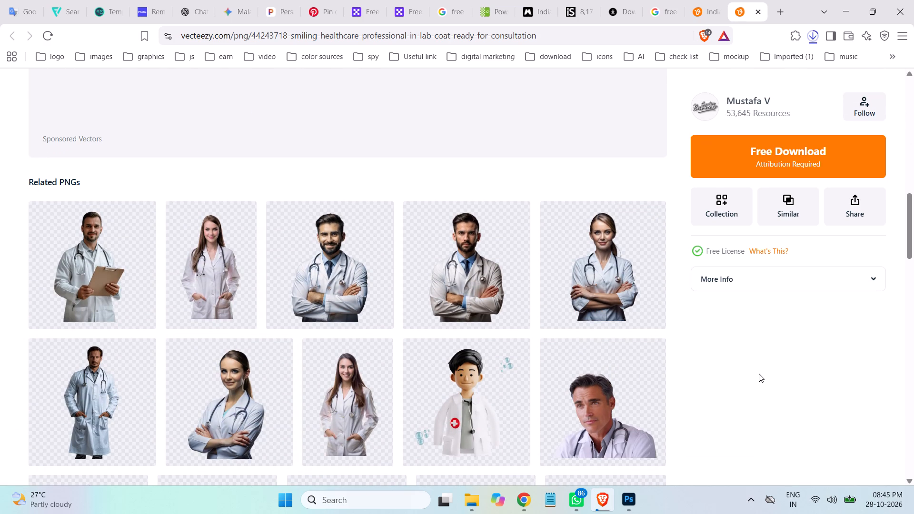
pyautogui.scroll(1, 758, 374)
pyautogui.scroll(-1, 755, 374)
pyautogui.scroll(2, 753, 374)
pyautogui.scroll(-7, 739, 374)
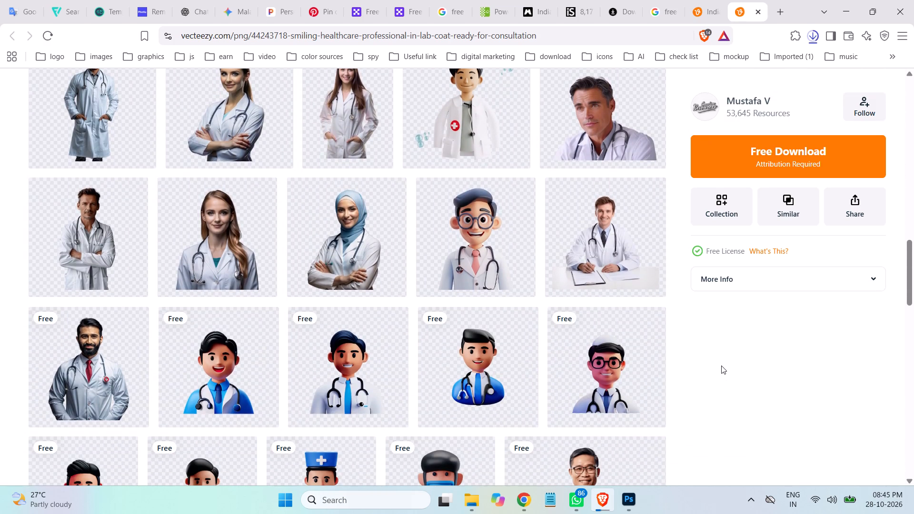
pyautogui.scroll(-4, 724, 354)
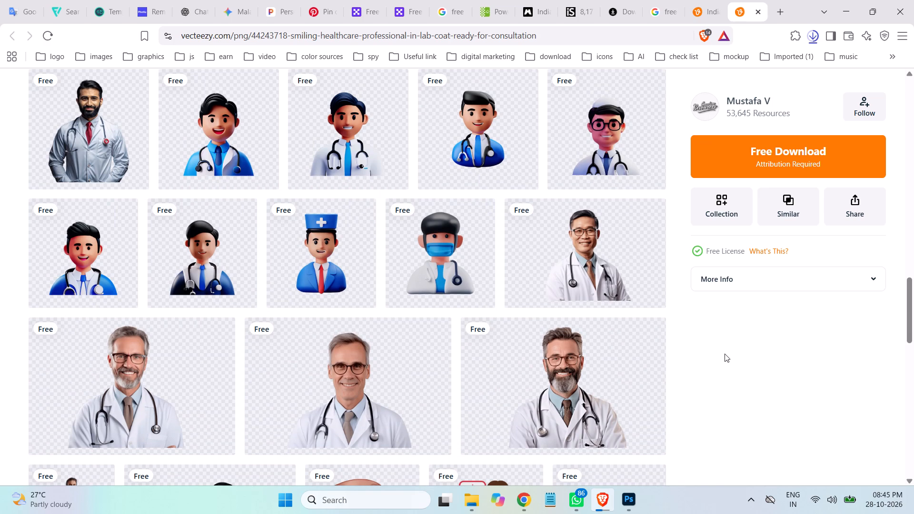
pyautogui.scroll(-4, 725, 354)
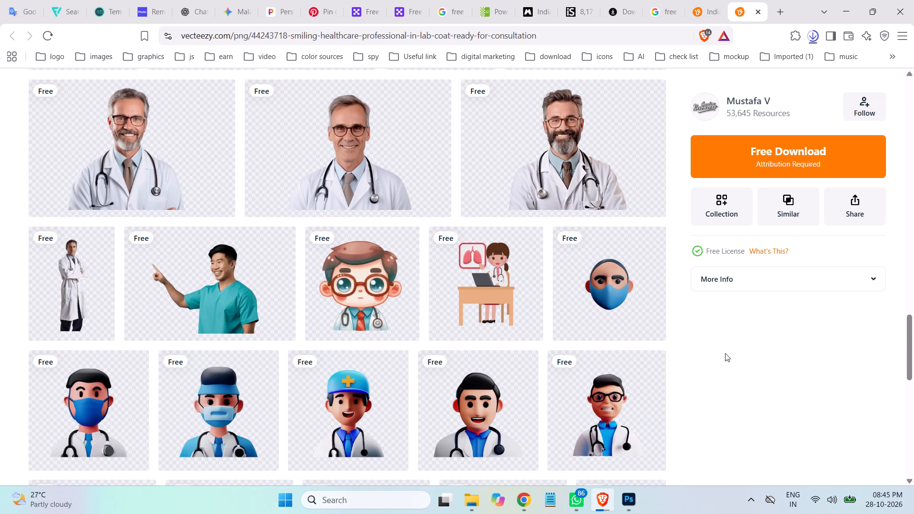
pyautogui.scroll(-4, 725, 353)
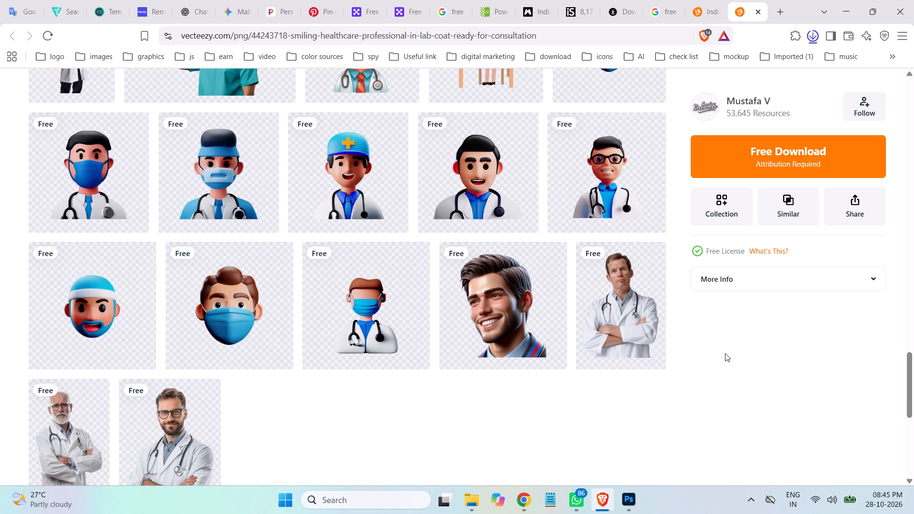
pyautogui.scroll(-2, 725, 353)
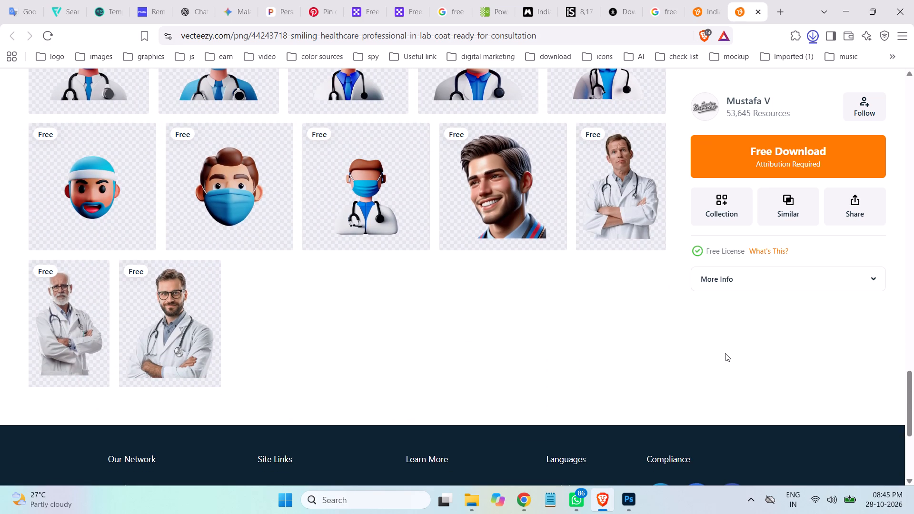
pyautogui.click(758, 12)
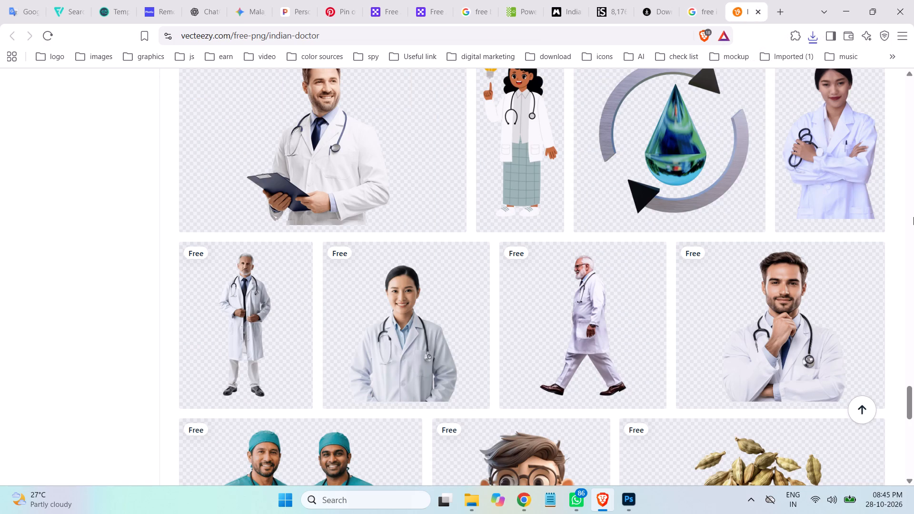
# Check the last of Vecteezy's Indian doctor results and close the results page.
pyautogui.scroll(-4, 866, 226)
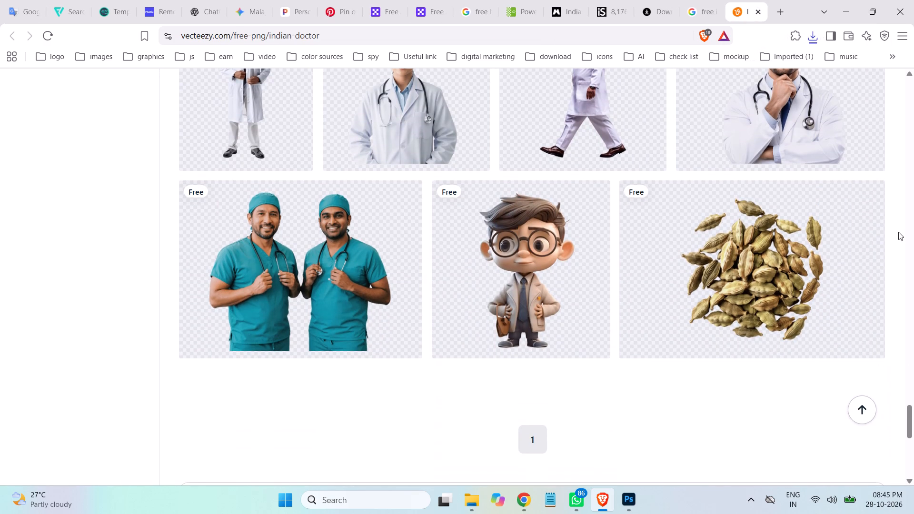
pyautogui.scroll(-4, 777, 337)
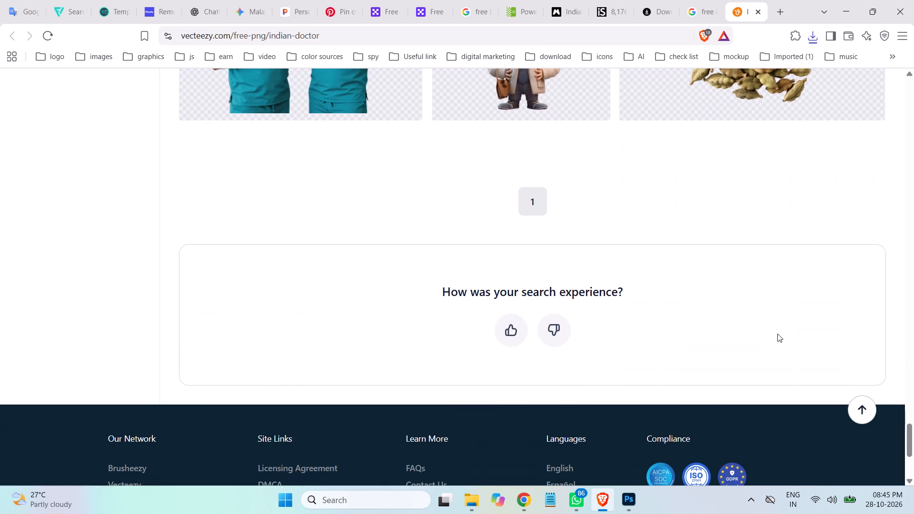
pyautogui.click(760, 12)
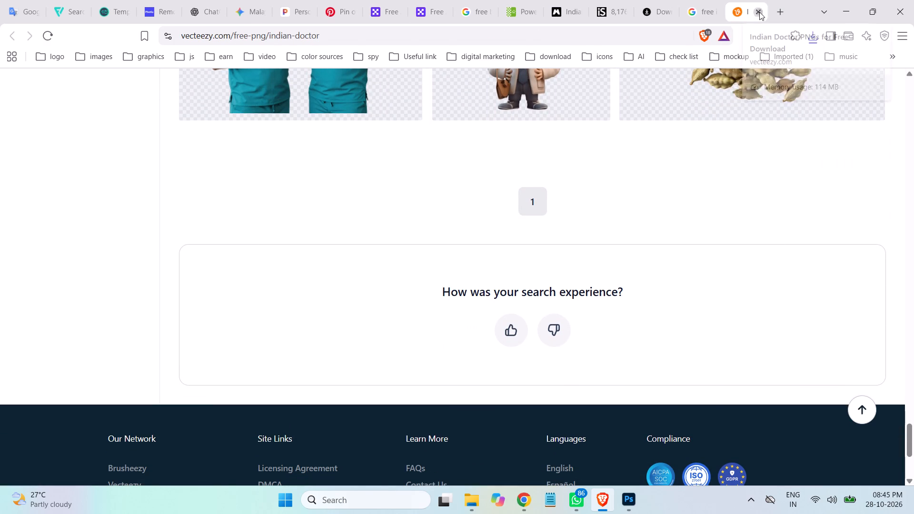
pyautogui.scroll(-2, 631, 289)
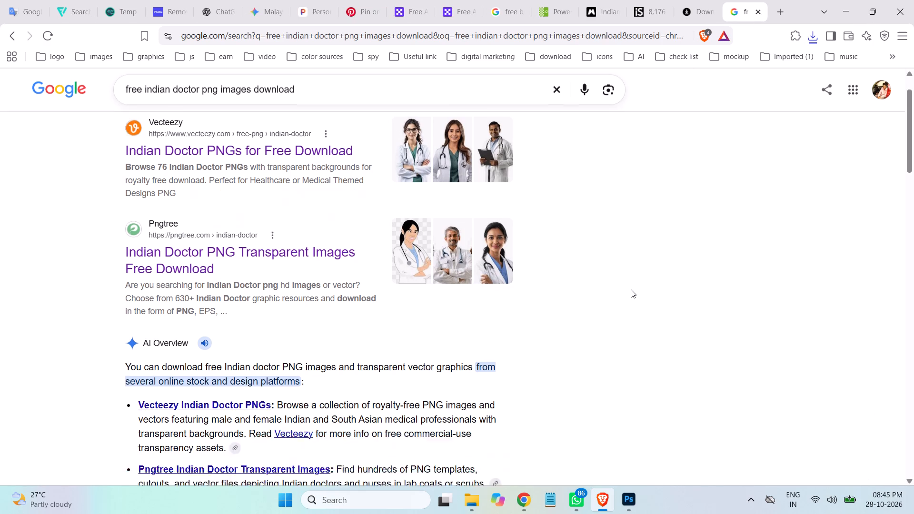
pyautogui.scroll(-5, 631, 289)
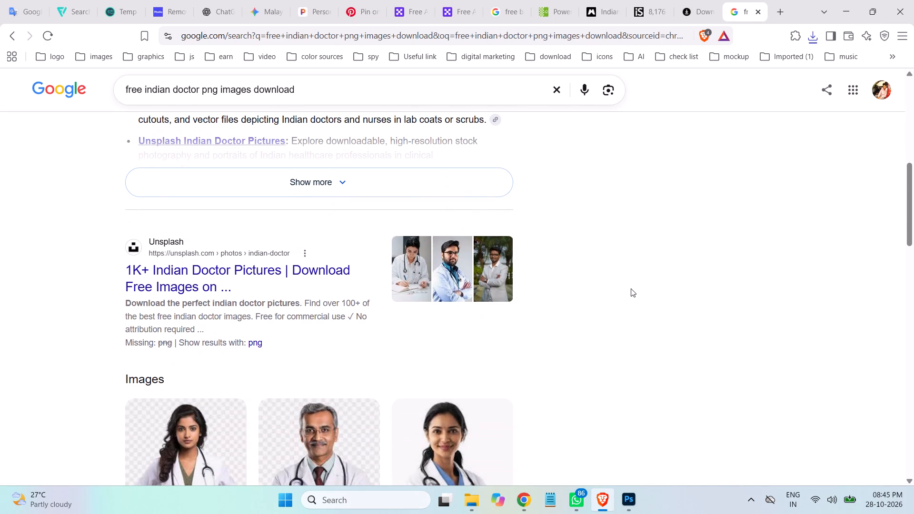
pyautogui.scroll(-2, 631, 288)
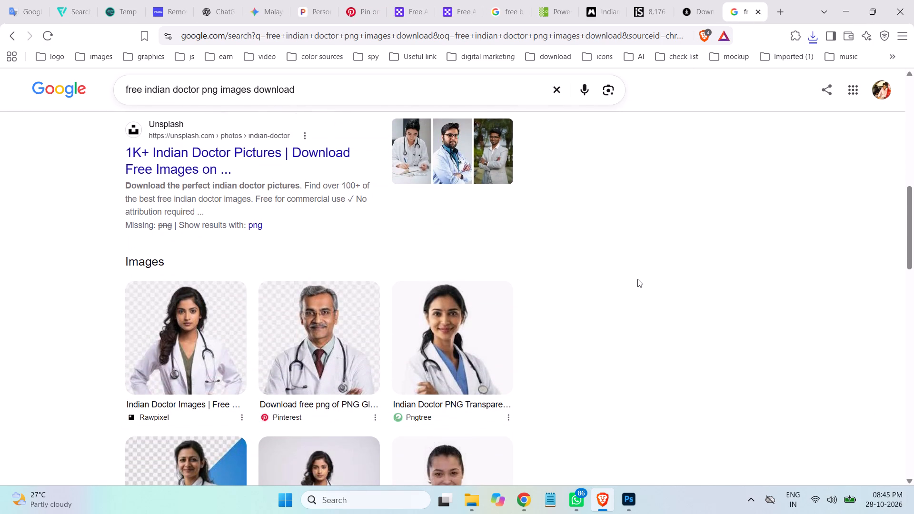
pyautogui.scroll(-3, 641, 277)
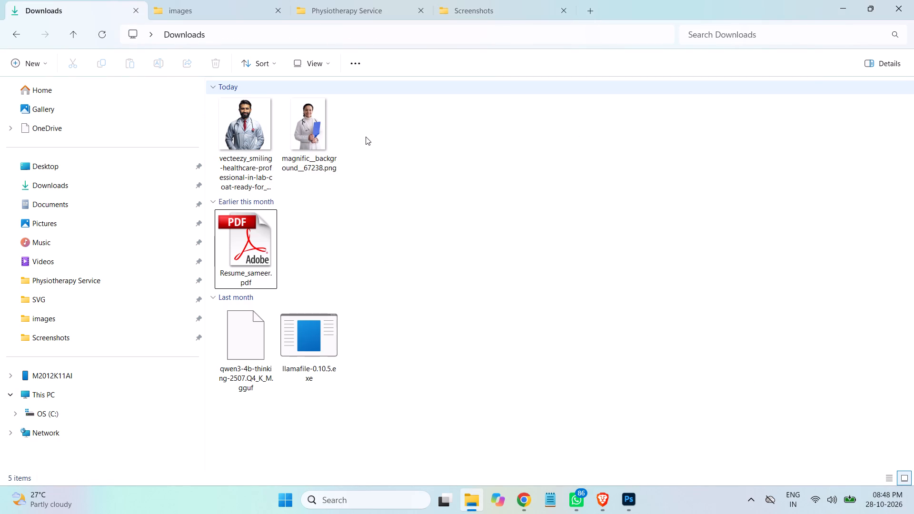
pyautogui.moveTo(366, 137); pyautogui.dragTo(230, 141)
pyautogui.hotkey('ctrl', 'x')
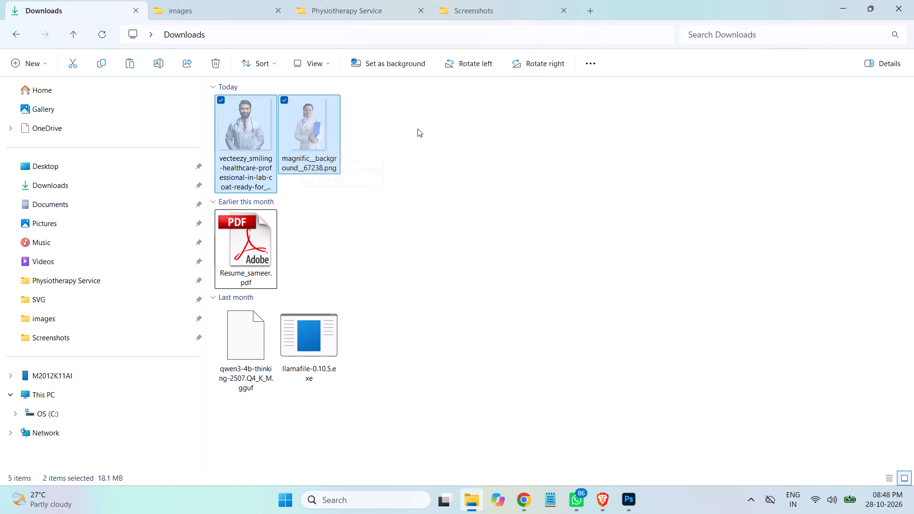
pyautogui.click(380, 6)
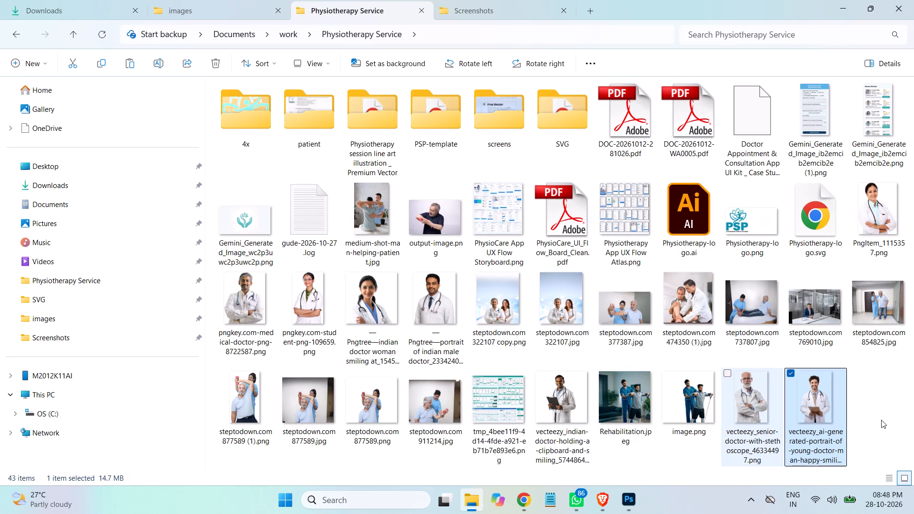
pyautogui.click(882, 420)
pyautogui.hotkey('ctrl', 'v')
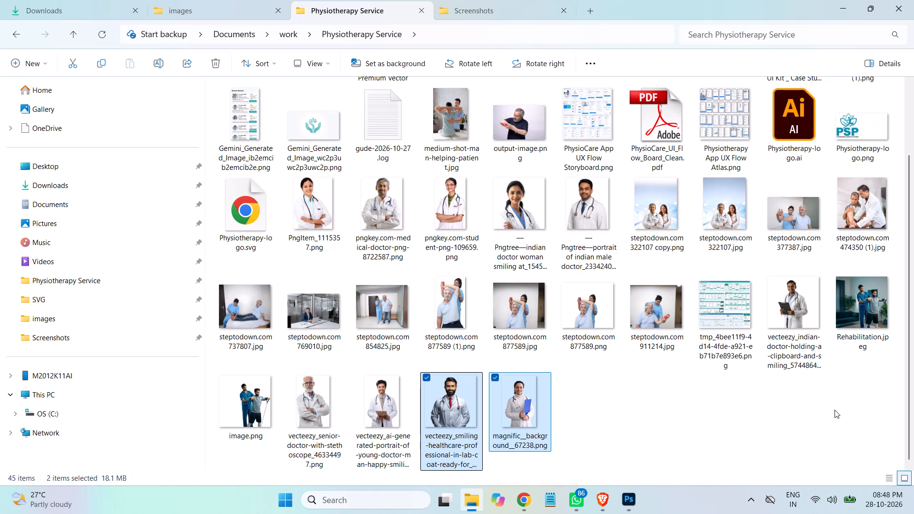
pyautogui.click(742, 418)
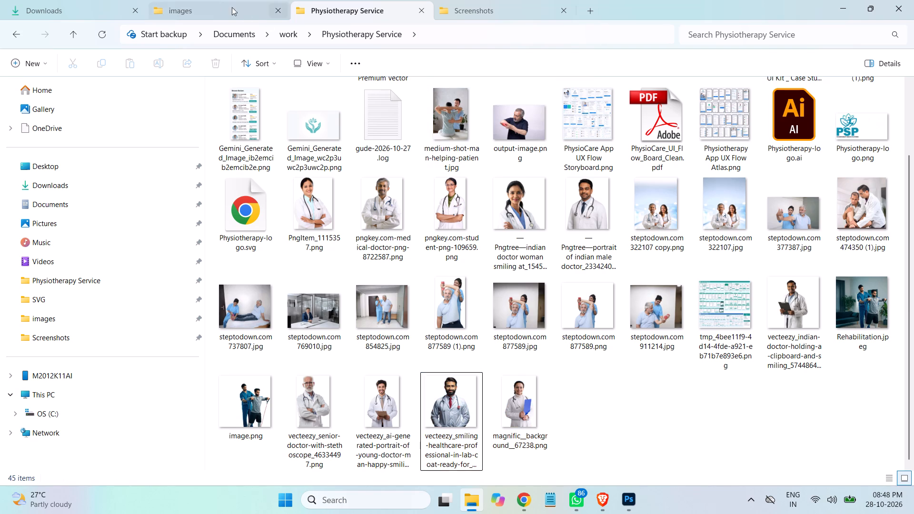
# Open team-1.jpg through team-8.jpg from the PSP-template images folder in Photoshop as separate documents.
pyautogui.click(213, 2)
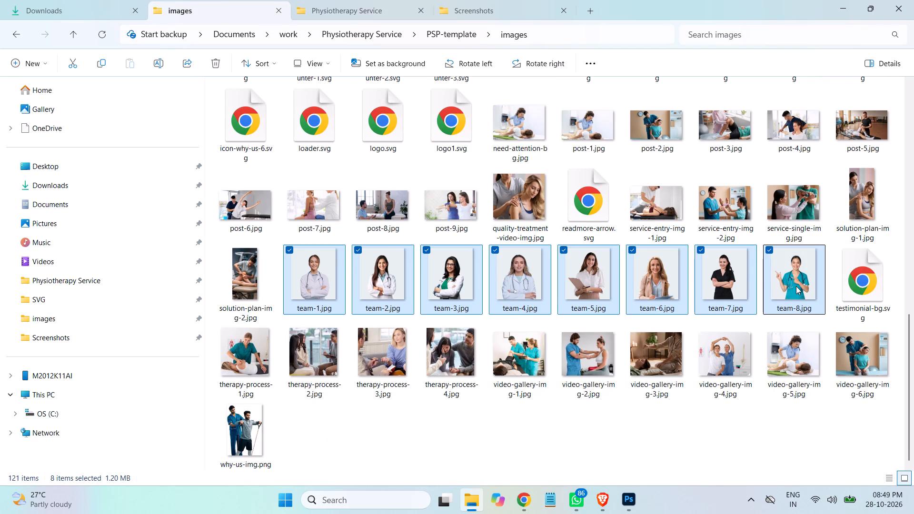
pyautogui.moveTo(796, 287); pyautogui.dragTo(601, 346)
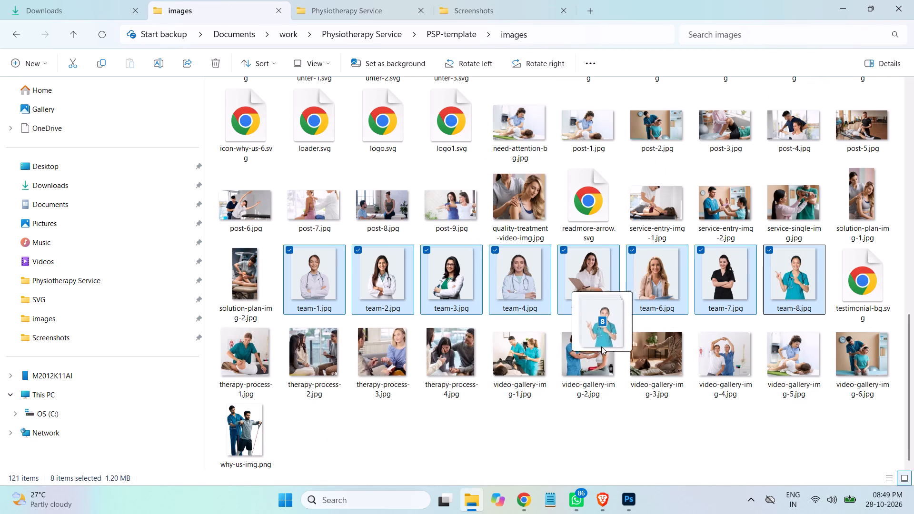
pyautogui.moveTo(601, 346); pyautogui.dragTo(424, 50)
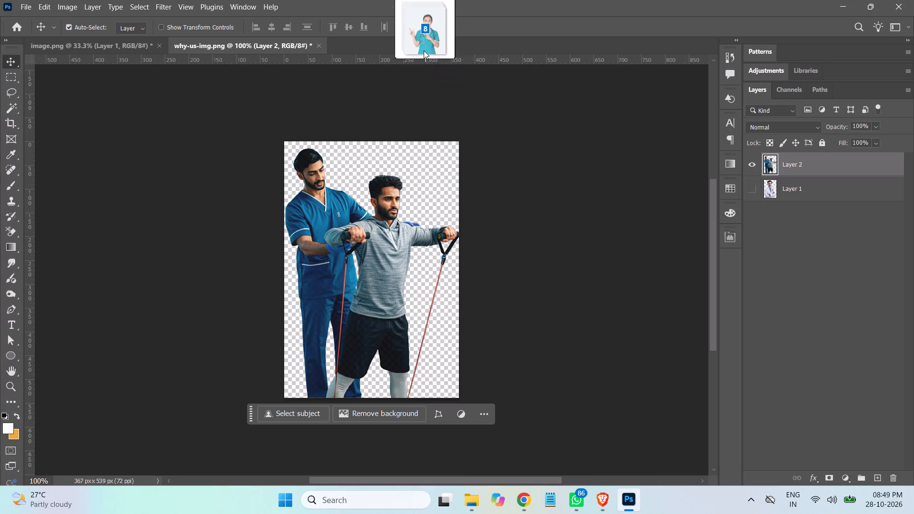
pyautogui.moveTo(424, 50); pyautogui.dragTo(421, 45)
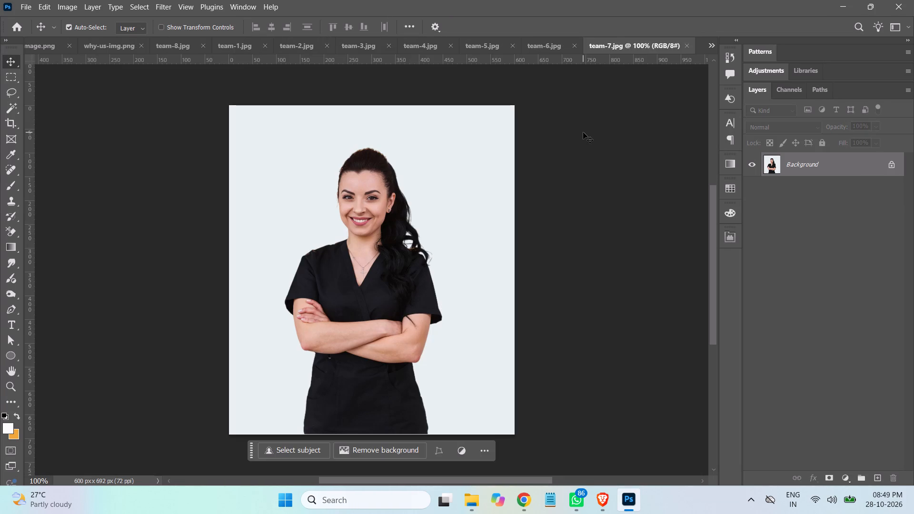
# Convert the locked Background of team-7.jpg into a regular layer.
pyautogui.doubleClick(863, 170)
pyautogui.click(555, 146)
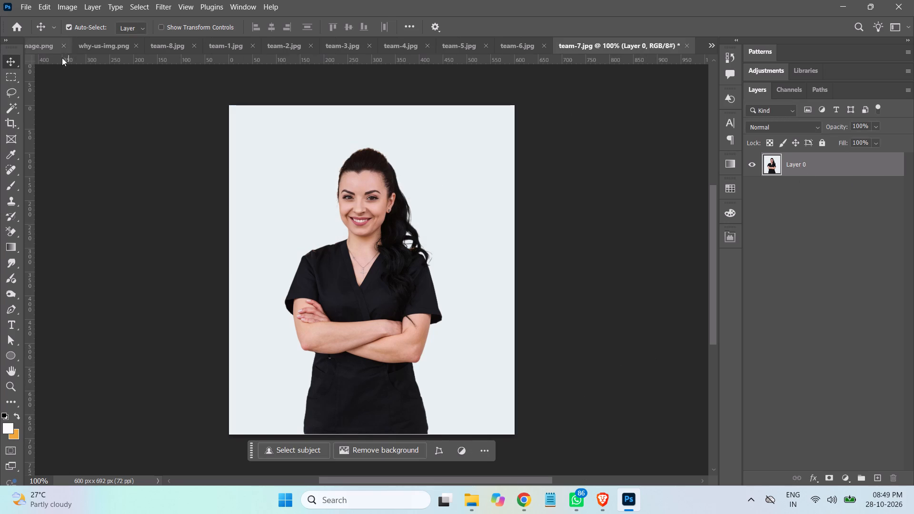
# Close the why-us-img.png and image.png documents without saving their changes.
pyautogui.click(95, 46)
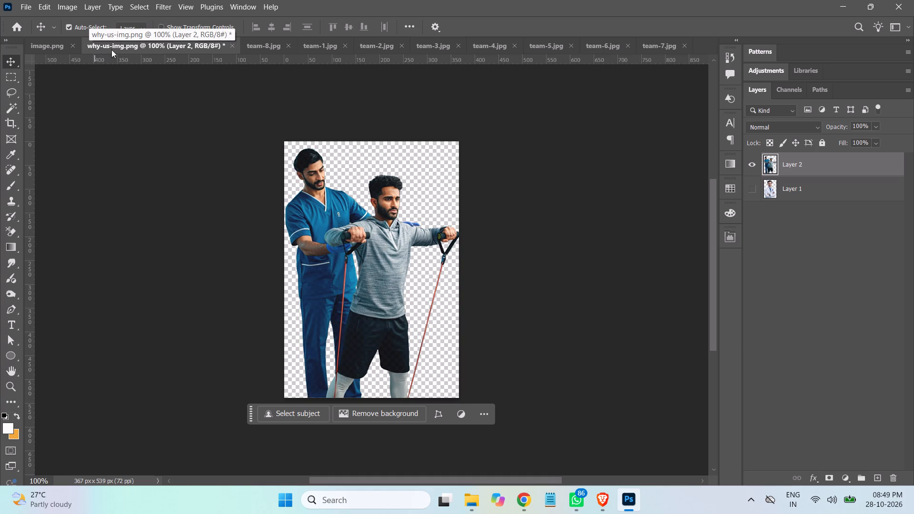
pyautogui.click(231, 48)
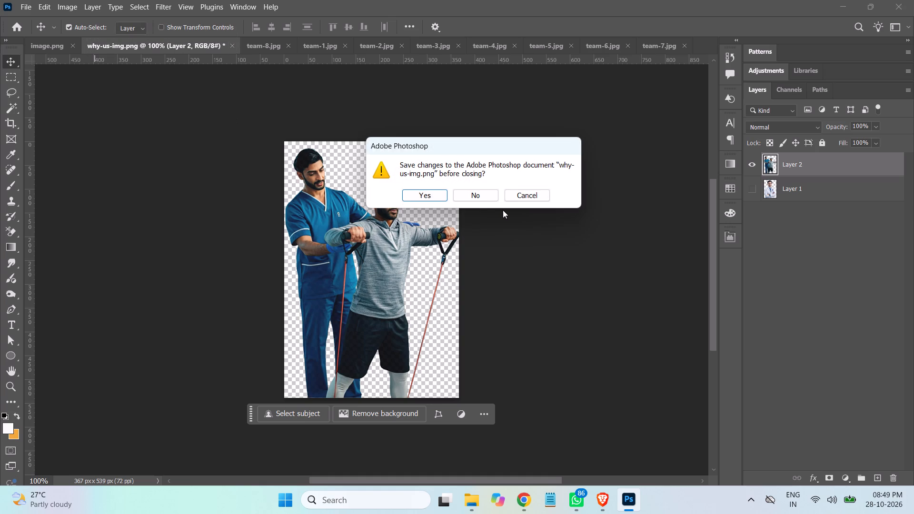
pyautogui.click(478, 196)
pyautogui.click(47, 45)
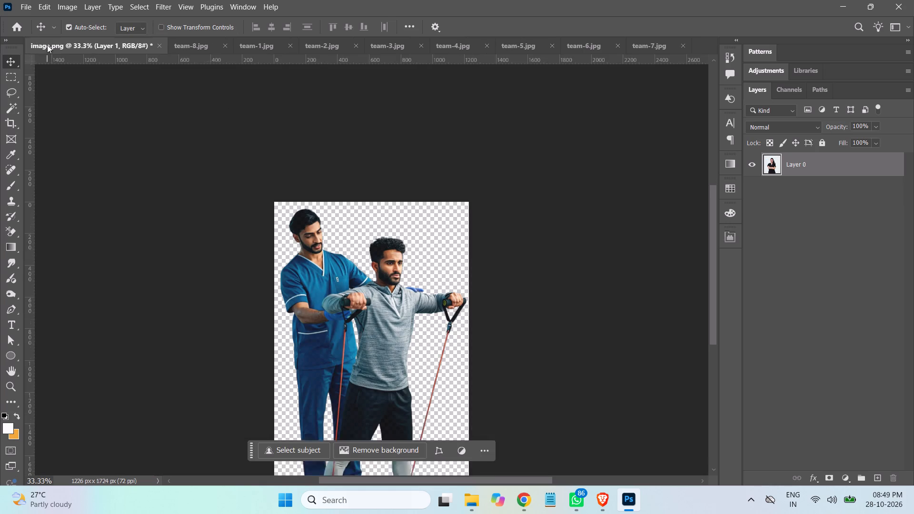
pyautogui.click(160, 47)
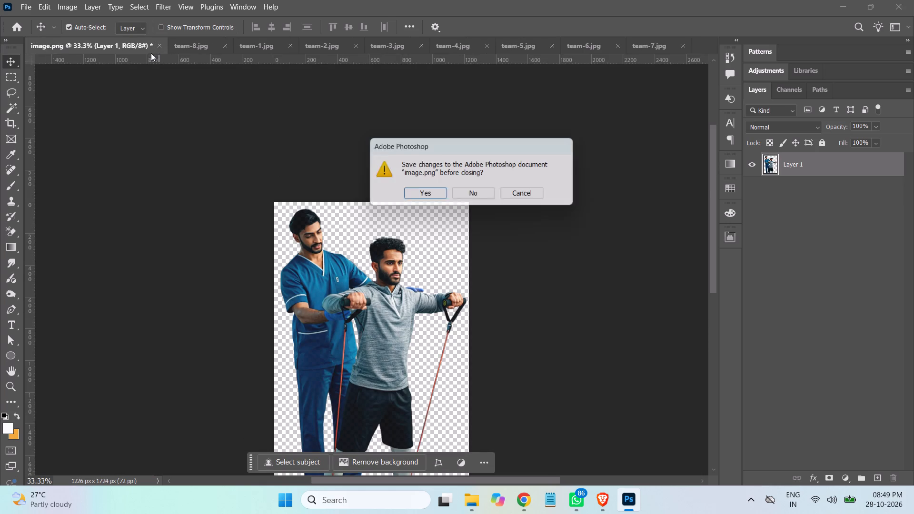
pyautogui.click(469, 196)
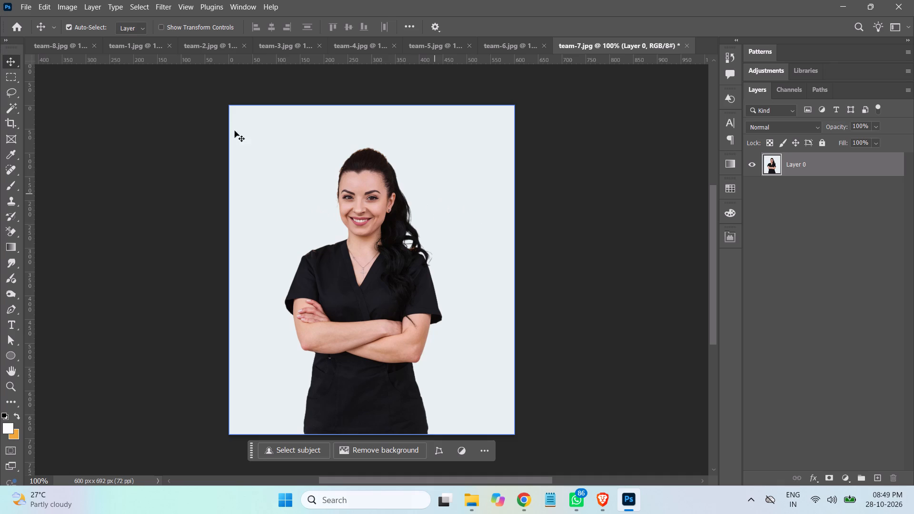
# Switch to the team-8.jpg document.
pyautogui.click(63, 46)
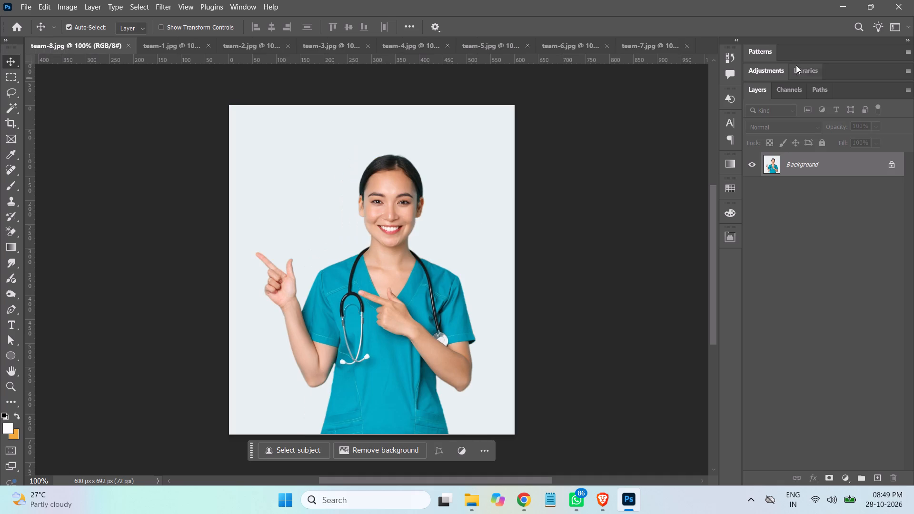
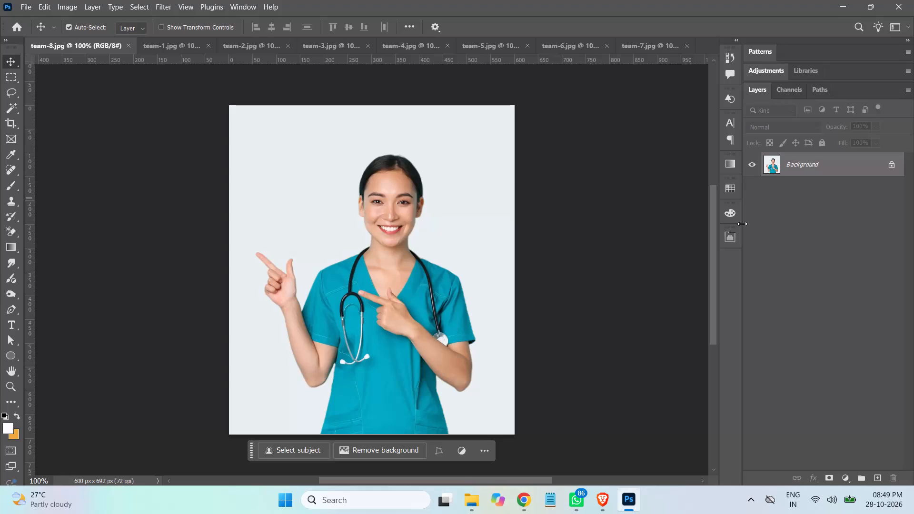
# Open Physiotherapy-logo.png from the Physiotherapy Service folder in Photoshop as a separate document.
pyautogui.click(472, 502)
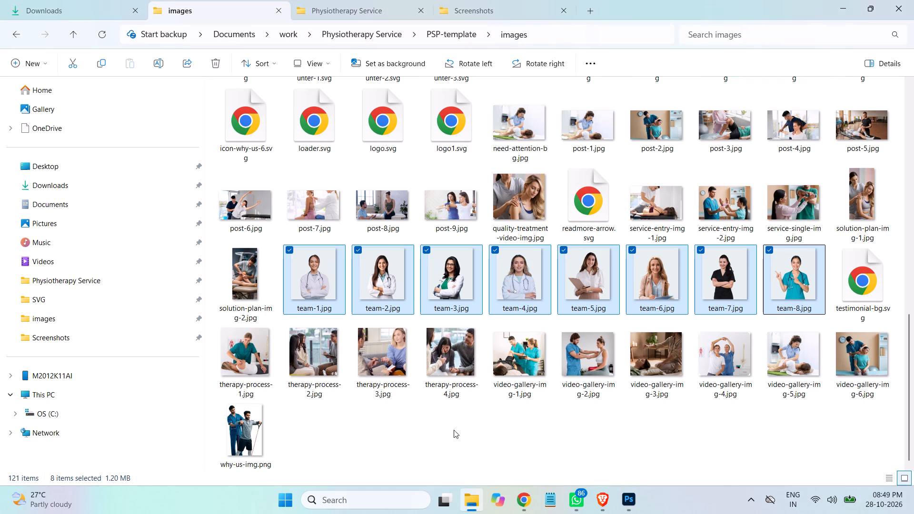
pyautogui.click(361, 12)
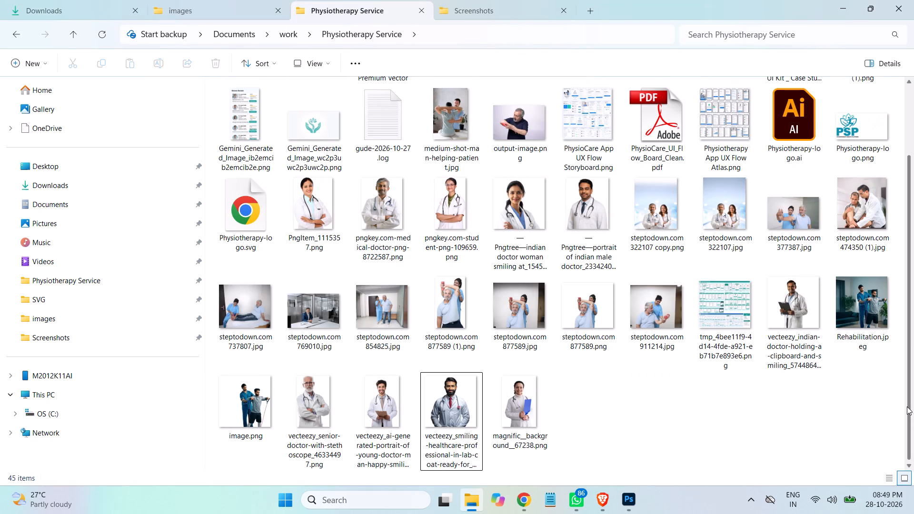
pyautogui.moveTo(907, 406); pyautogui.dragTo(904, 238)
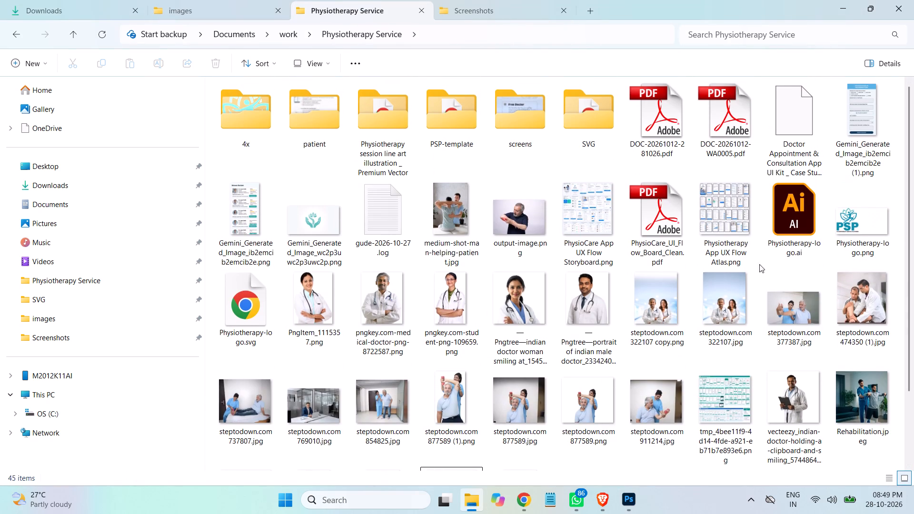
pyautogui.moveTo(850, 223); pyautogui.dragTo(574, 172)
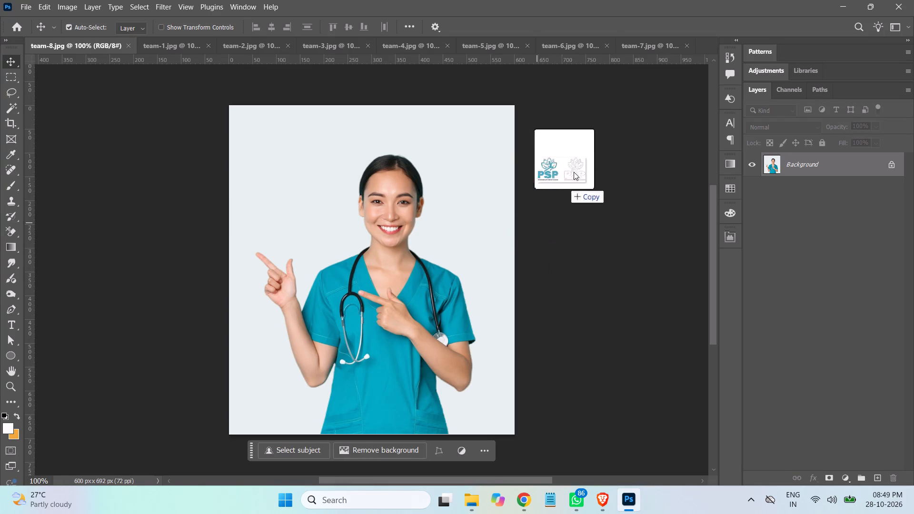
pyautogui.moveTo(574, 172); pyautogui.dragTo(715, 52)
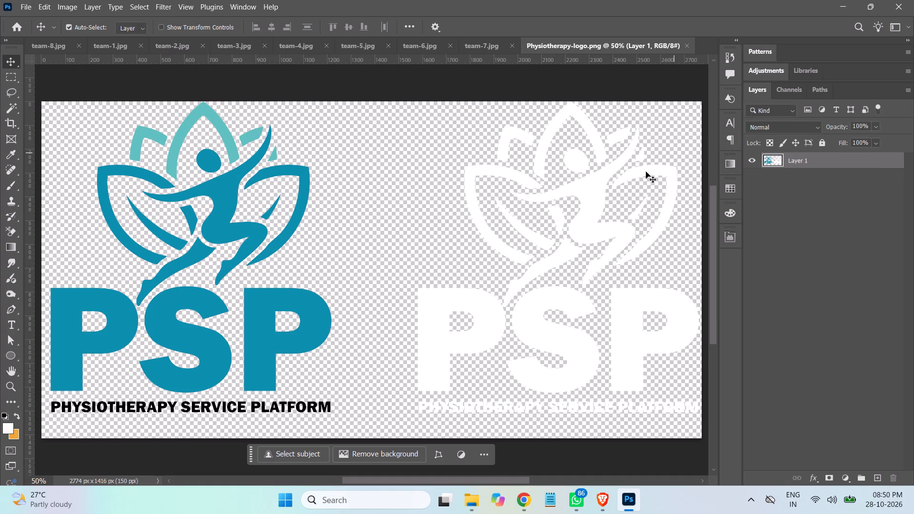
# Set the foreground colour to the logo's light teal petal colour, 5ec0bf, and copy its hex code.
pyautogui.click(6, 428)
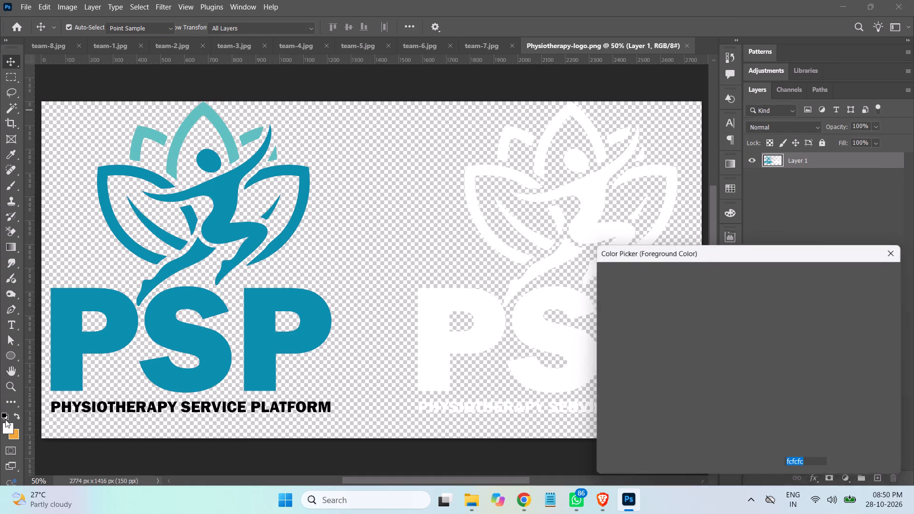
pyautogui.click(205, 111)
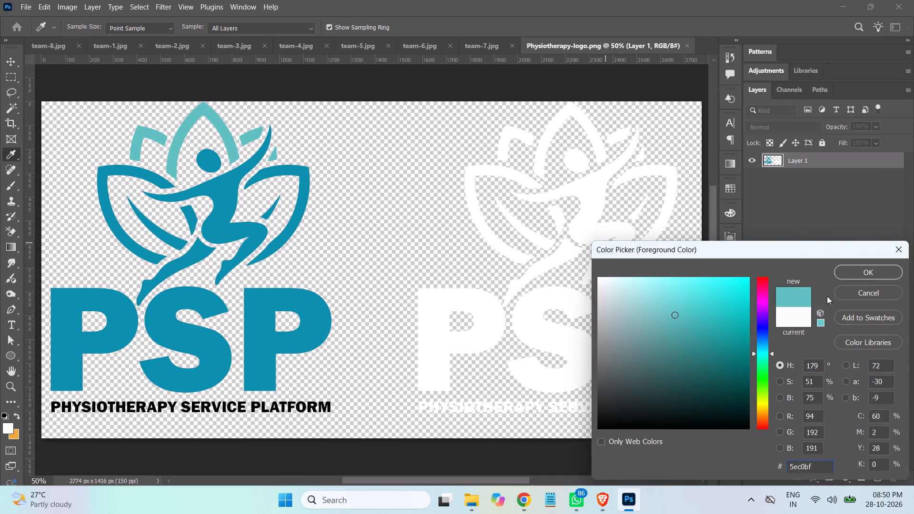
pyautogui.click(860, 274)
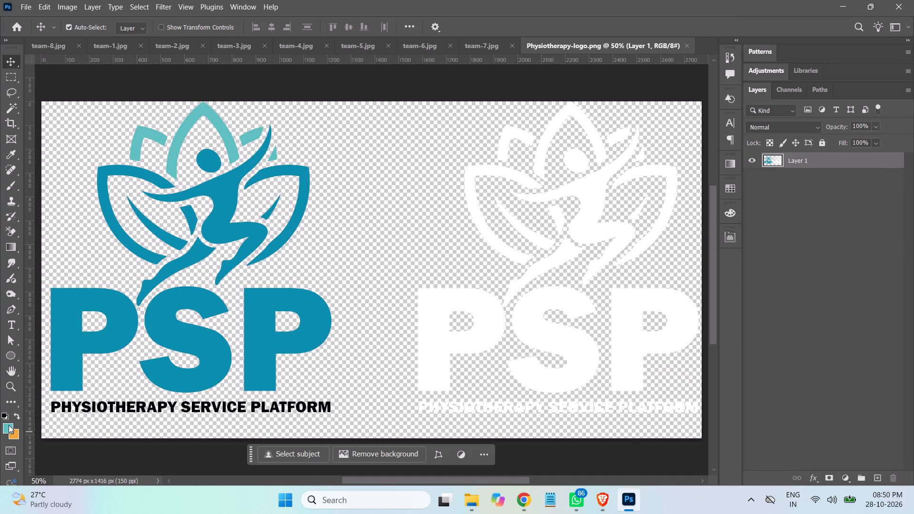
pyautogui.doubleClick(9, 425)
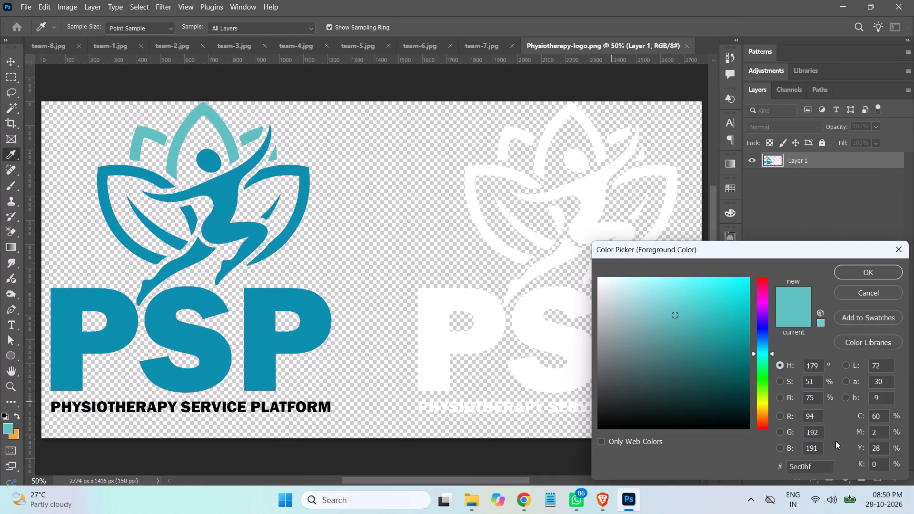
pyautogui.doubleClick(797, 470)
pyautogui.hotkey('ctrl', 'c')
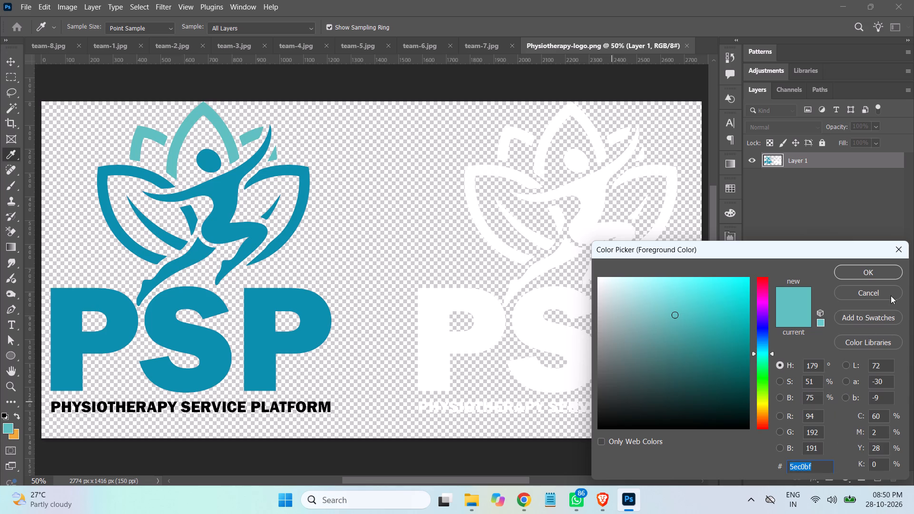
pyautogui.click(876, 275)
# Fill Layer 0 of team-7.jpg with the teal foreground colour, covering the original portrait.
pyautogui.click(474, 43)
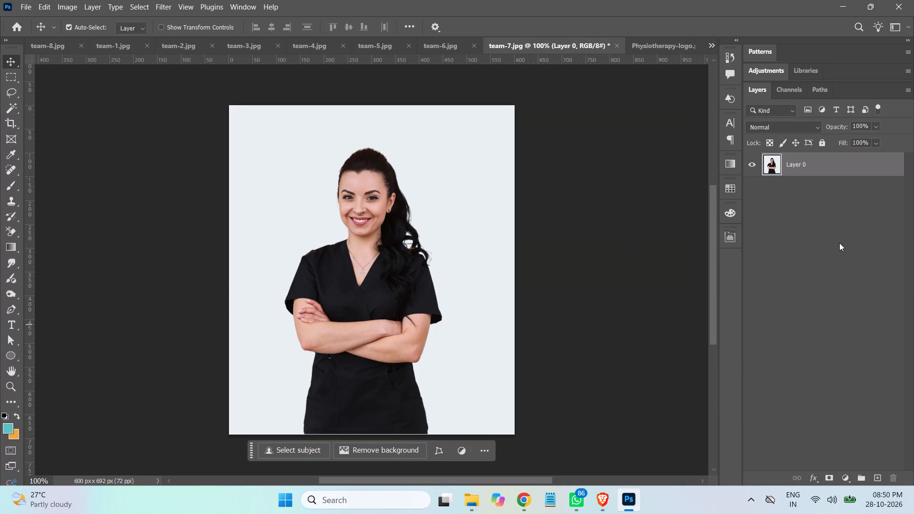
pyautogui.hotkey('alt', 'BackSpace')
pyautogui.hotkey('alt', 'BackSpace')
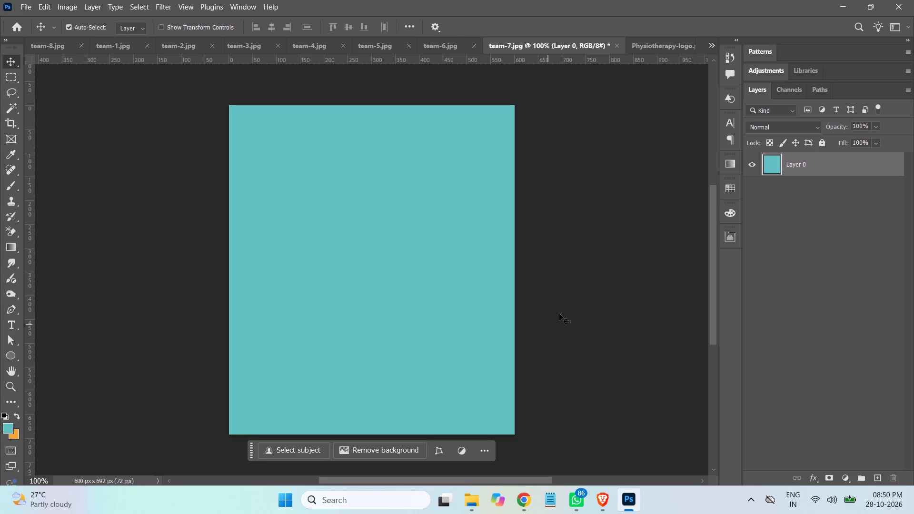
# Place the Pngtree Indian doctor woman portrait into team-7.jpg, horizontally centred with its lower edge flush with the canvas bottom.
pyautogui.click(475, 501)
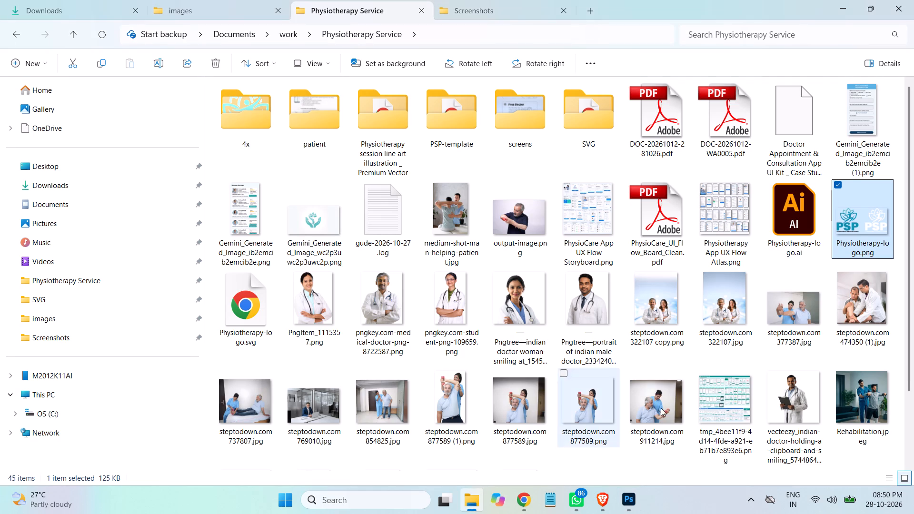
pyautogui.moveTo(908, 298); pyautogui.dragTo(913, 403)
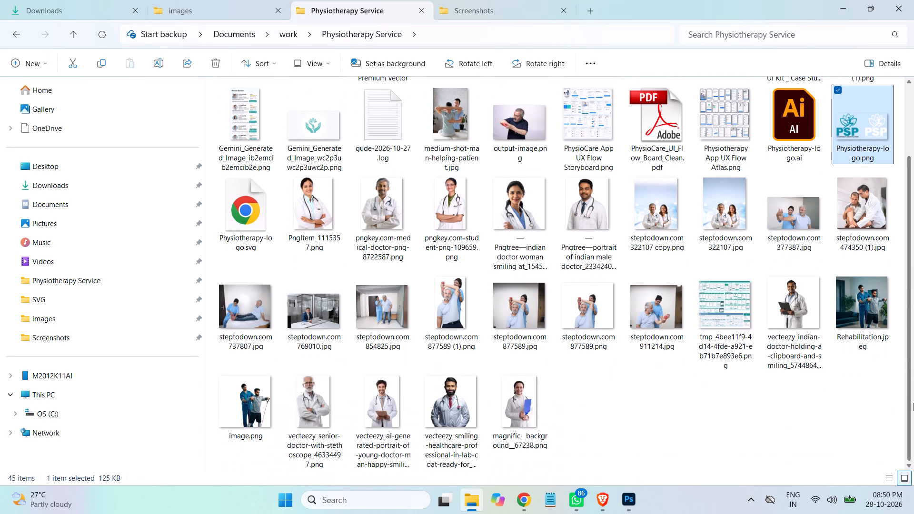
pyautogui.moveTo(913, 403); pyautogui.dragTo(913, 463)
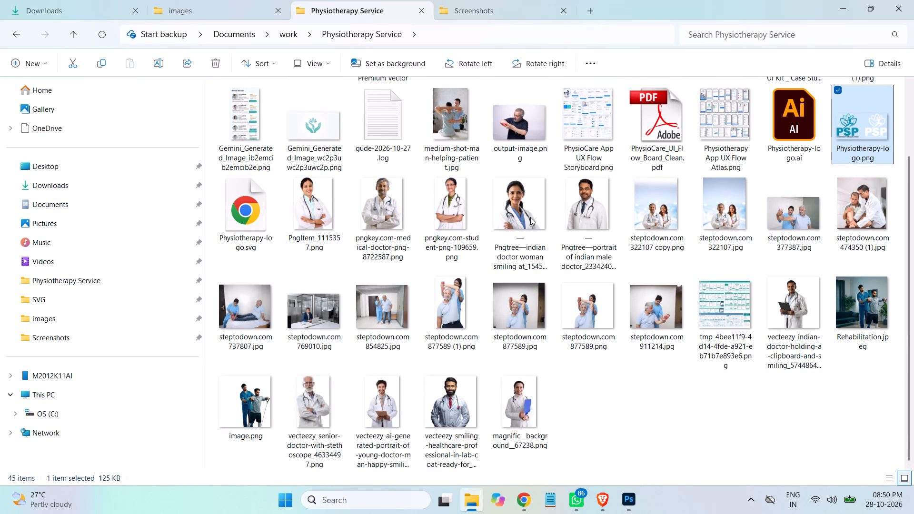
pyautogui.moveTo(527, 222); pyautogui.dragTo(545, 245)
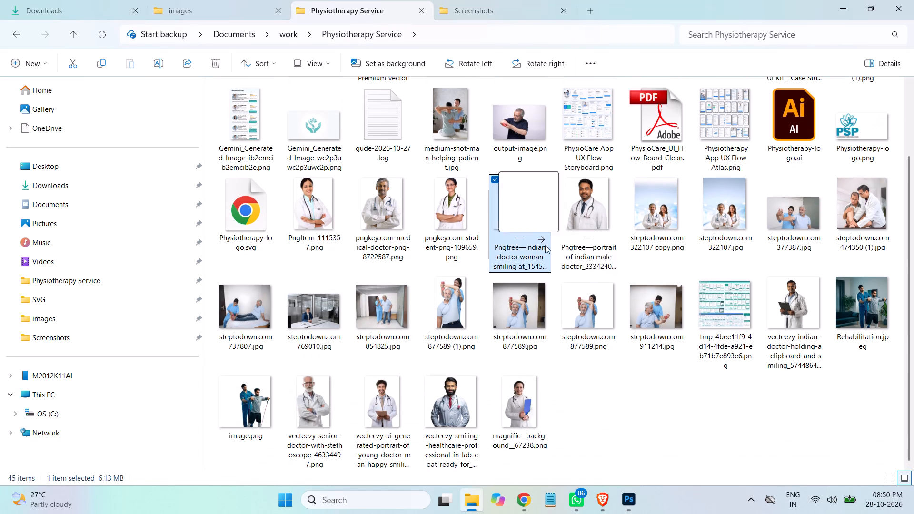
pyautogui.moveTo(545, 245); pyautogui.dragTo(364, 354)
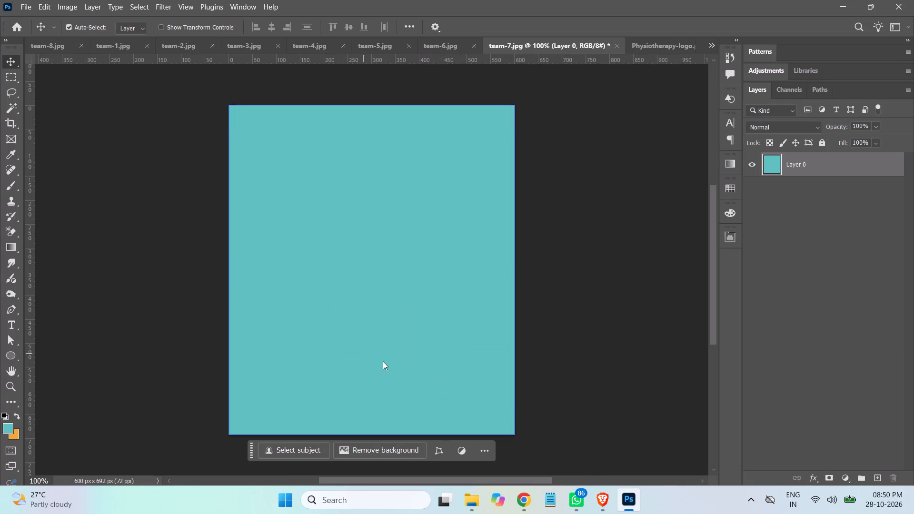
pyautogui.moveTo(378, 353); pyautogui.dragTo(379, 358)
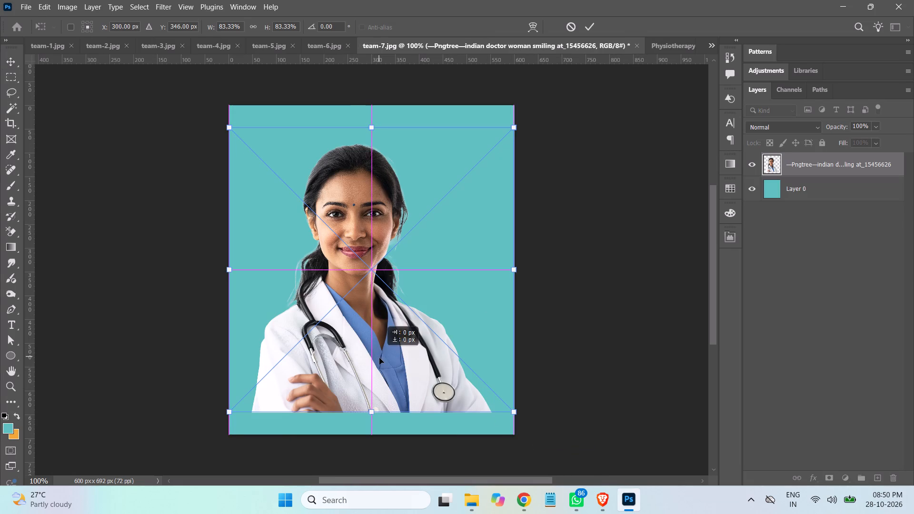
pyautogui.moveTo(379, 358); pyautogui.dragTo(382, 375)
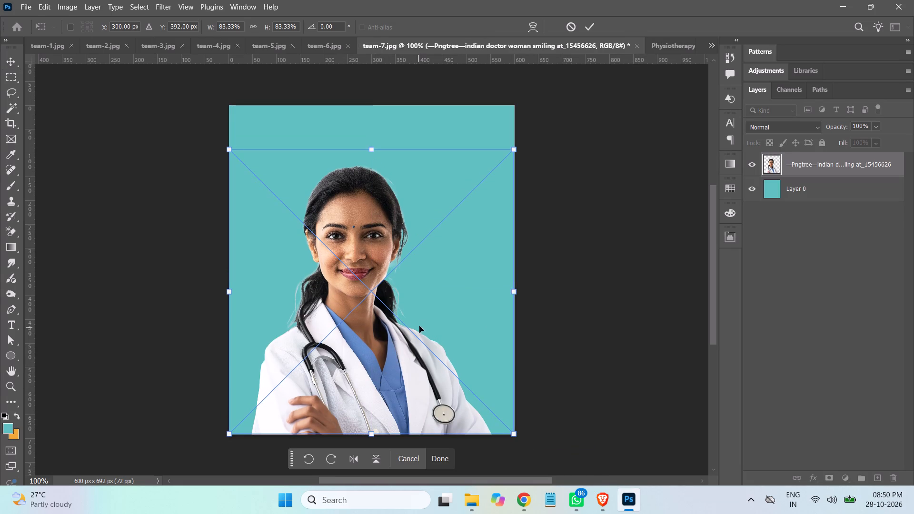
pyautogui.press('Return')
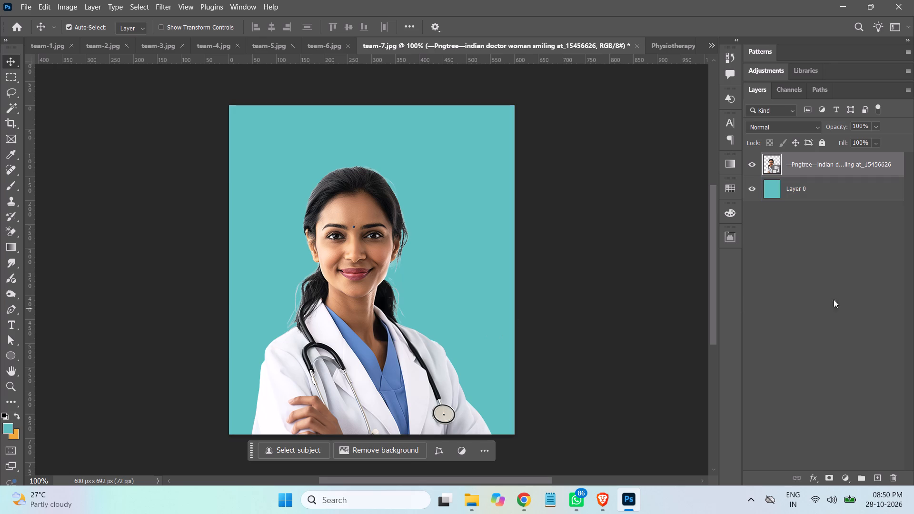
# Save a copy of the team-7 document as JPEG named team-7.jpg in the PSP-template images folder, replacing the existing file.
pyautogui.hotkey('ctrl', 's')
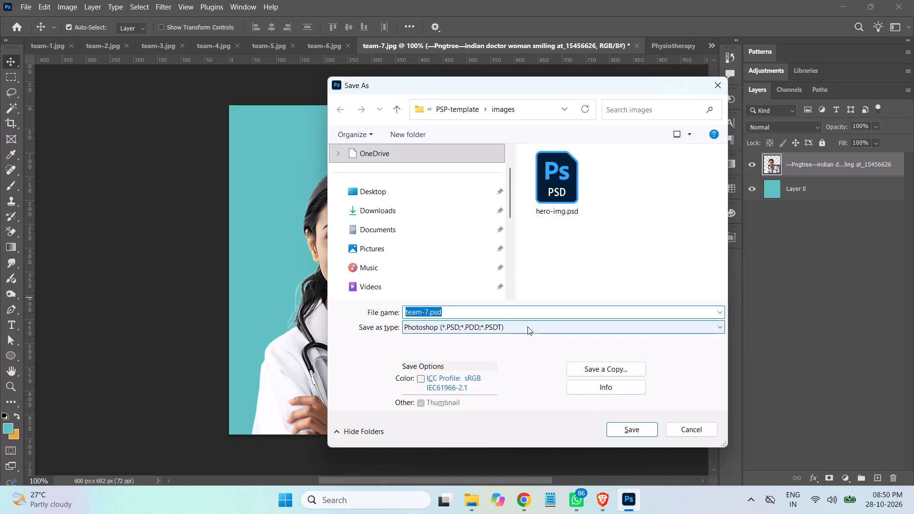
pyautogui.click(528, 326)
pyautogui.click(528, 326)
pyautogui.click(597, 371)
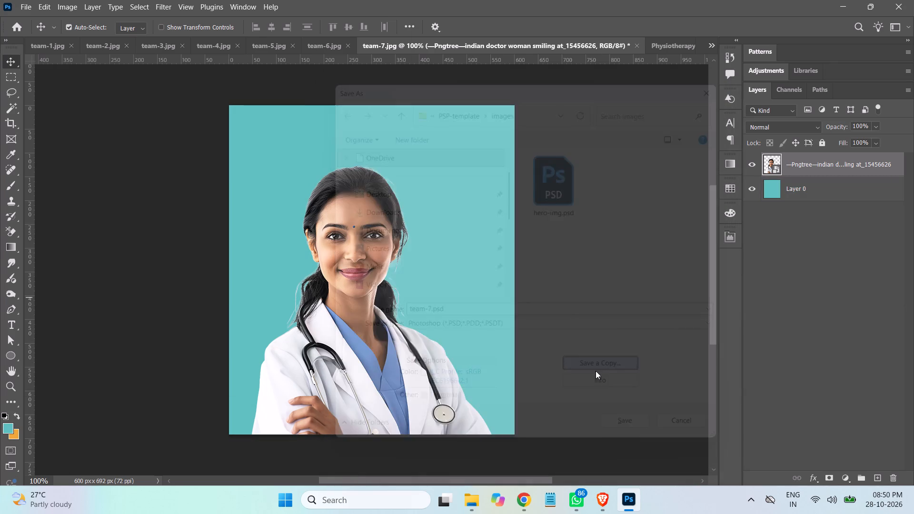
pyautogui.click(509, 330)
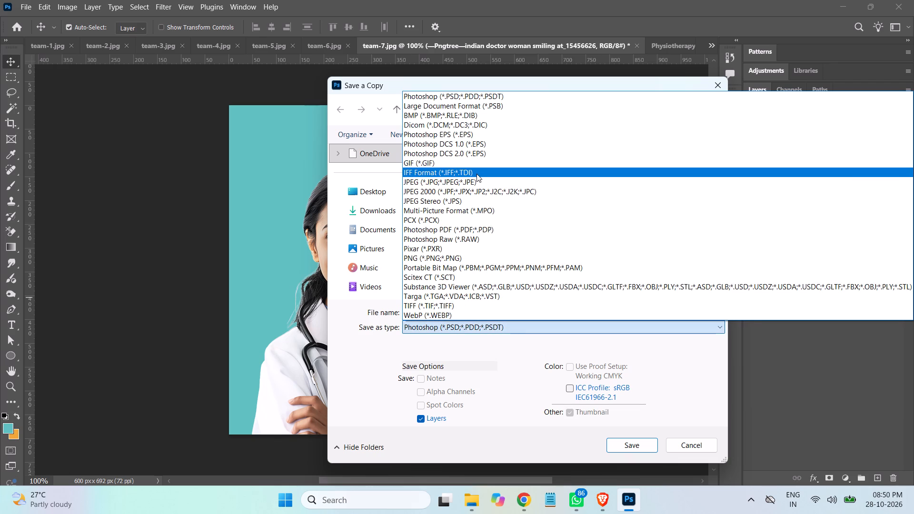
pyautogui.click(444, 259)
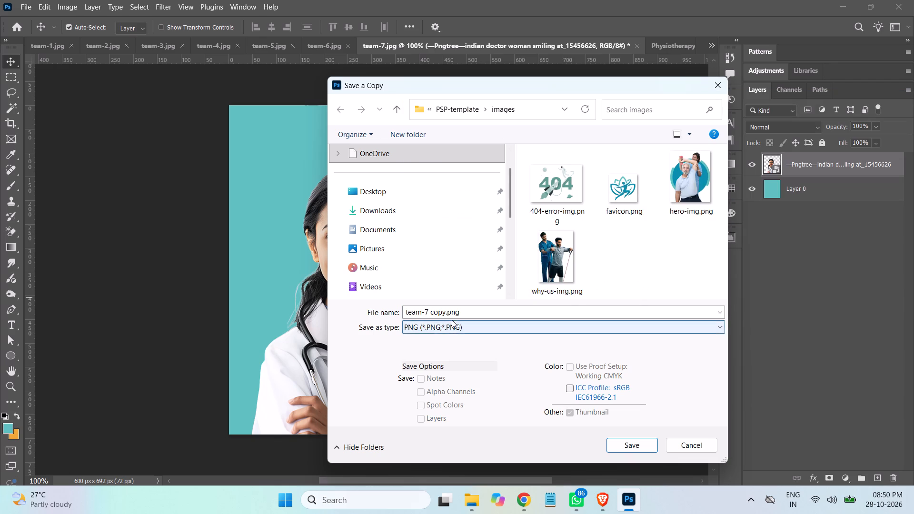
pyautogui.click(510, 310)
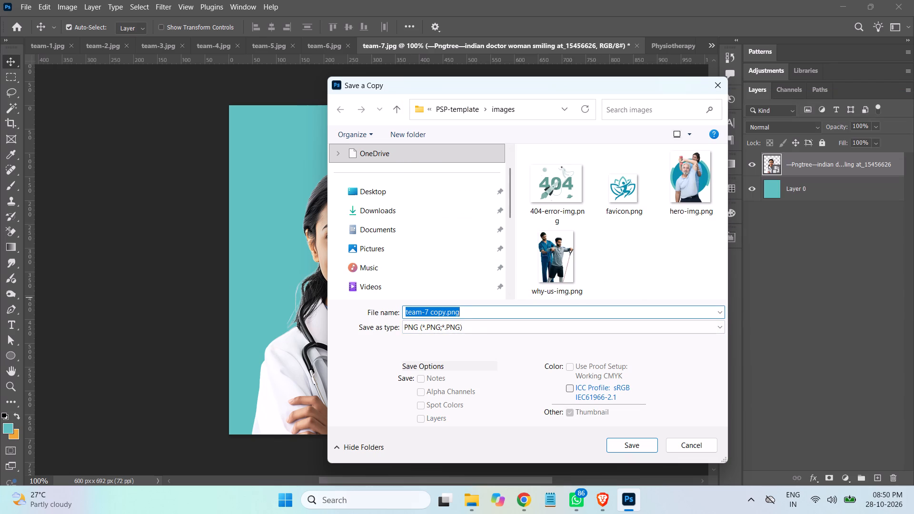
pyautogui.click(445, 311)
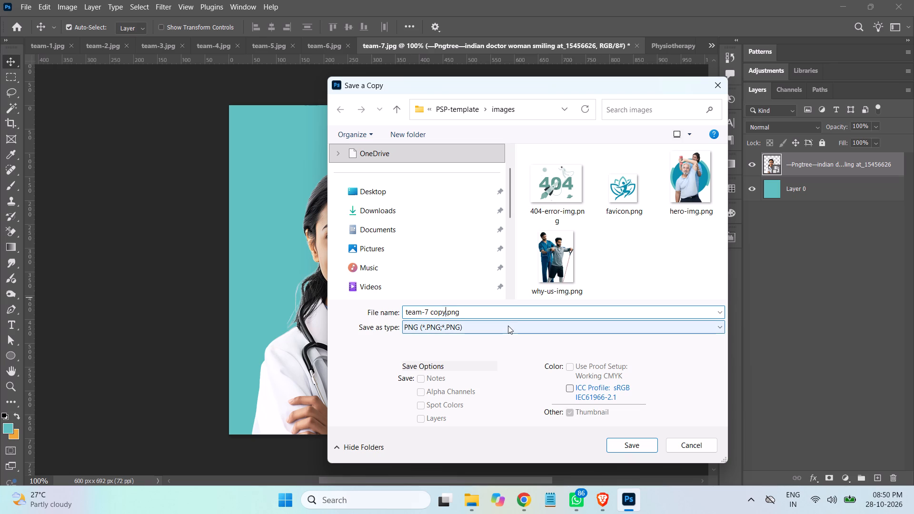
pyautogui.press('BackSpace')
pyautogui.press('BackSpace')
pyautogui.press('BackSpace')
pyautogui.press('BackSpace')
pyautogui.press('BackSpace')
pyautogui.scroll(3, 680, 244)
pyautogui.scroll(-5, 679, 244)
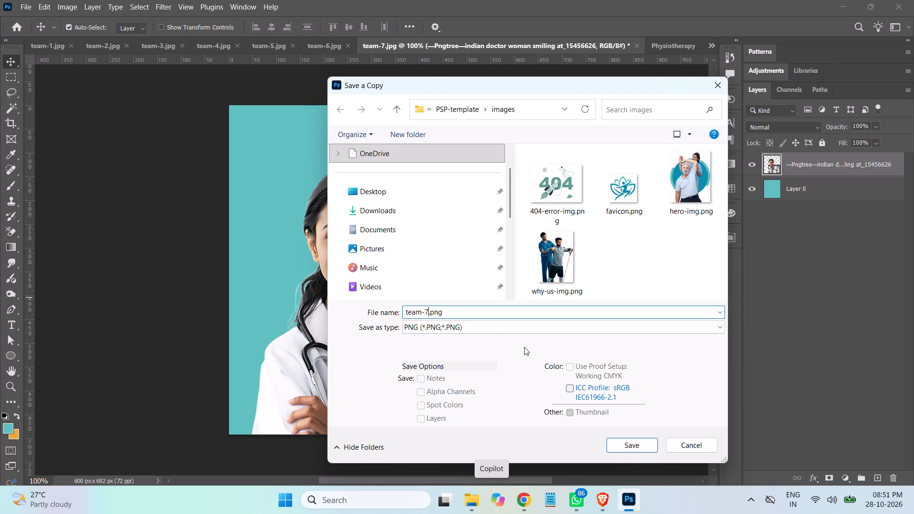
pyautogui.click(483, 329)
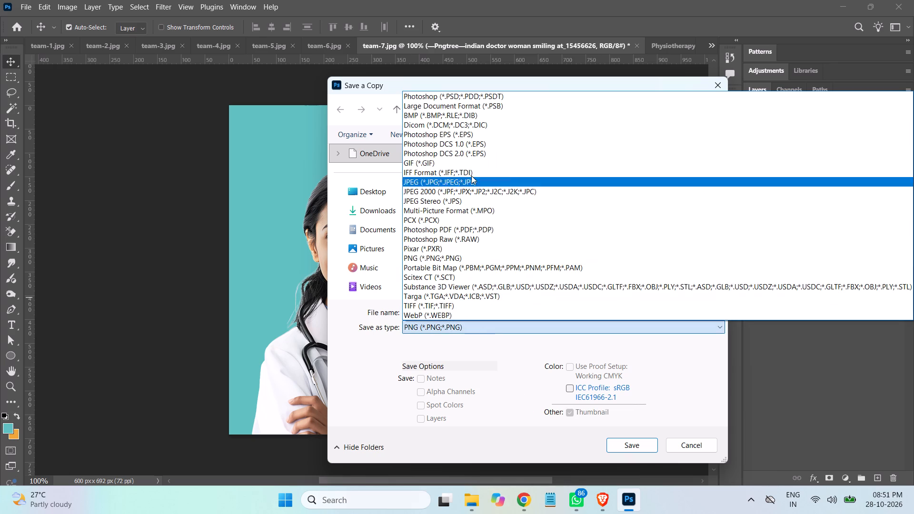
pyautogui.click(464, 186)
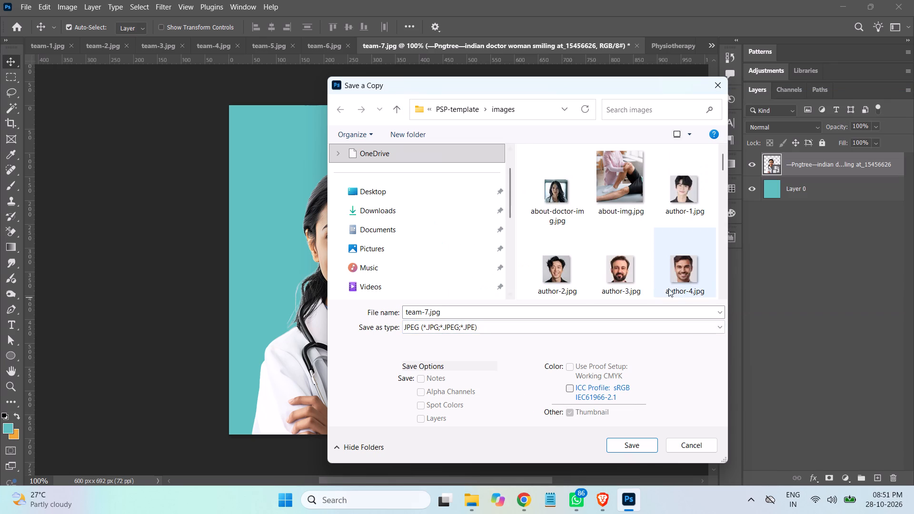
pyautogui.click(632, 447)
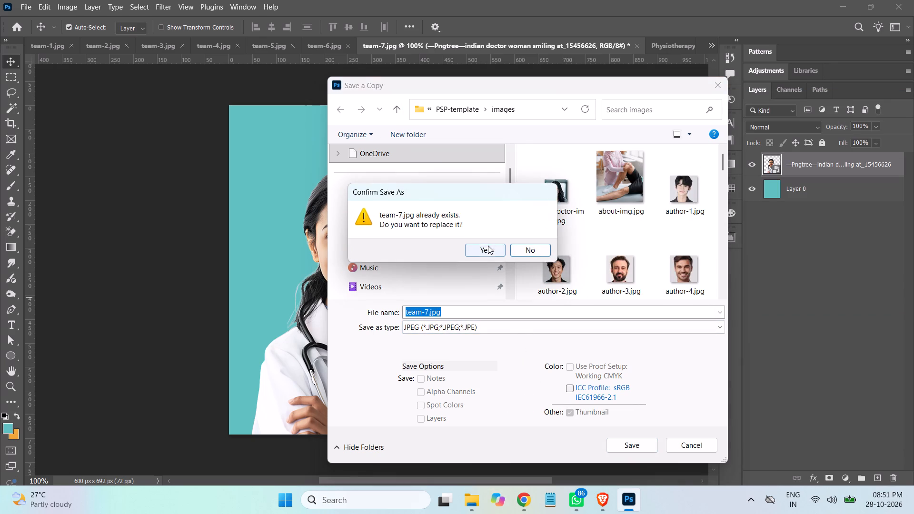
pyautogui.click(485, 249)
pyautogui.click(517, 115)
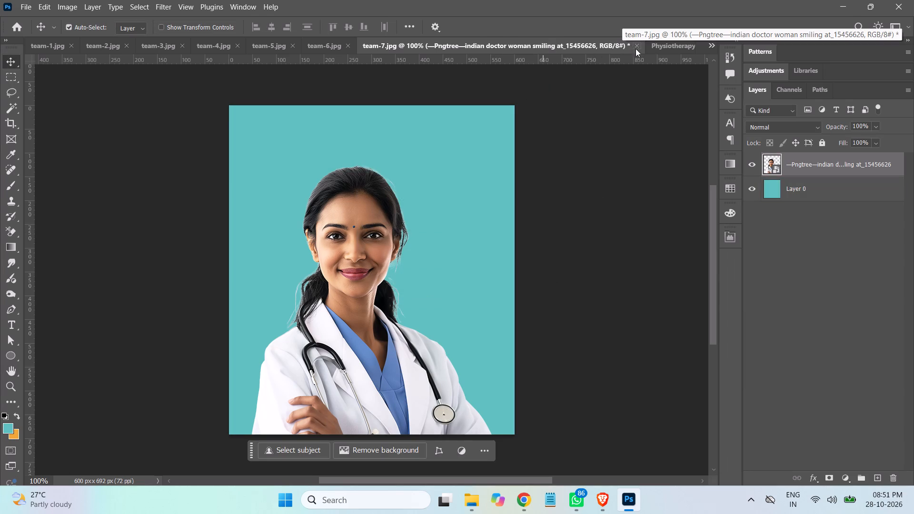
# Close the team-7.jpg document without saving its changes, and close Physiotherapy-logo.png.
pyautogui.click(637, 45)
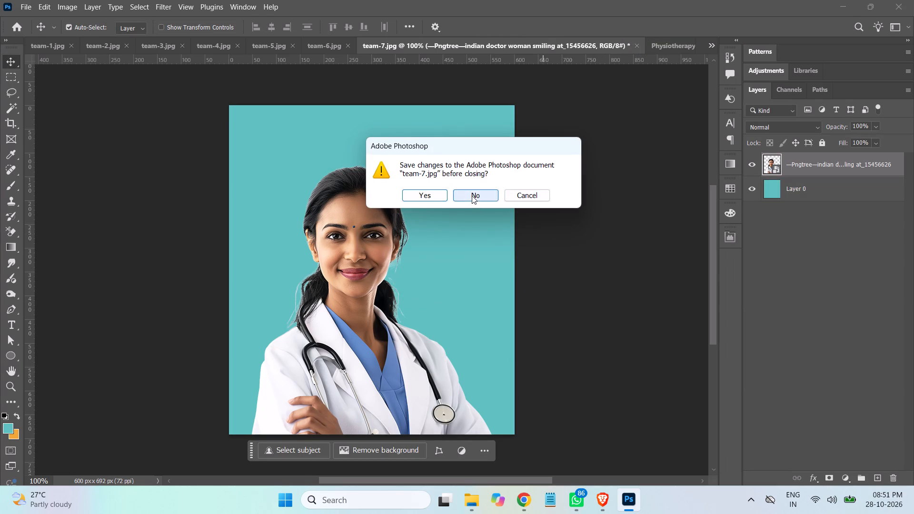
pyautogui.click(473, 193)
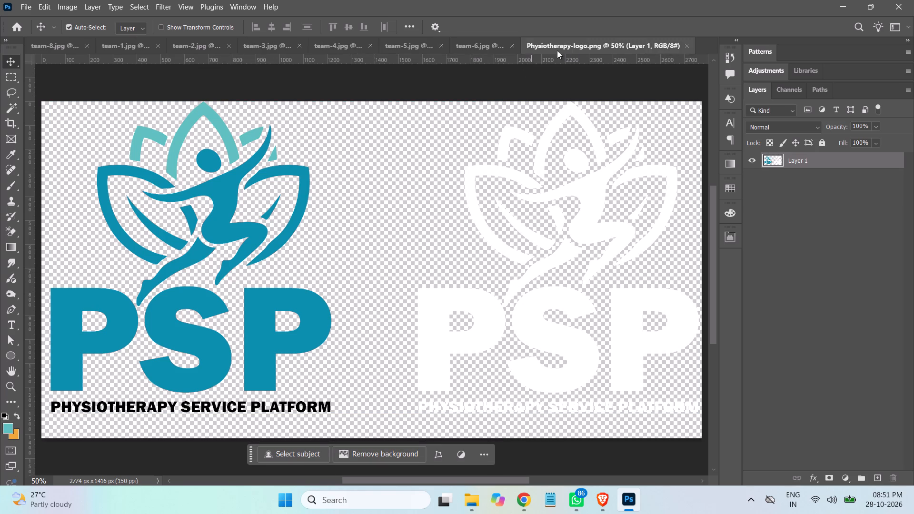
pyautogui.click(687, 46)
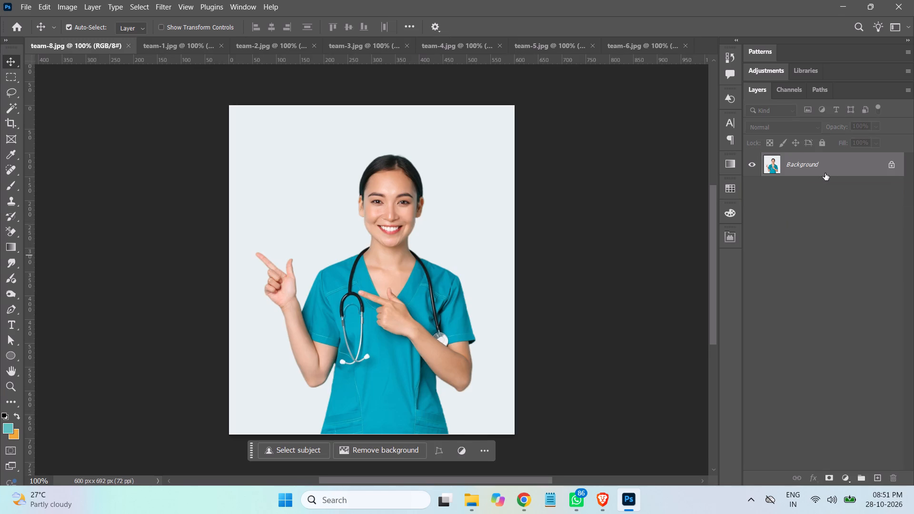
# Fill the Background layer of team-8.jpg with the teal foreground colour, covering the original portrait.
pyautogui.hotkey('alt', 'BackSpace')
pyautogui.hotkey('alt', 'BackSpace')
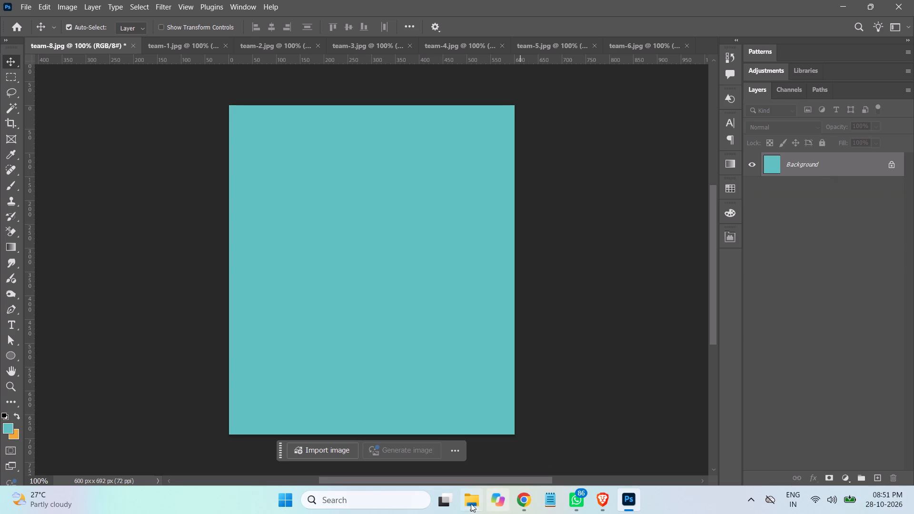
# Place pngkey.com-student-png-109659.png from the Physiotherapy Service folder into team-8.jpg, scaled to about 117% with its lower edge flush with the canvas bottom.
pyautogui.click(469, 501)
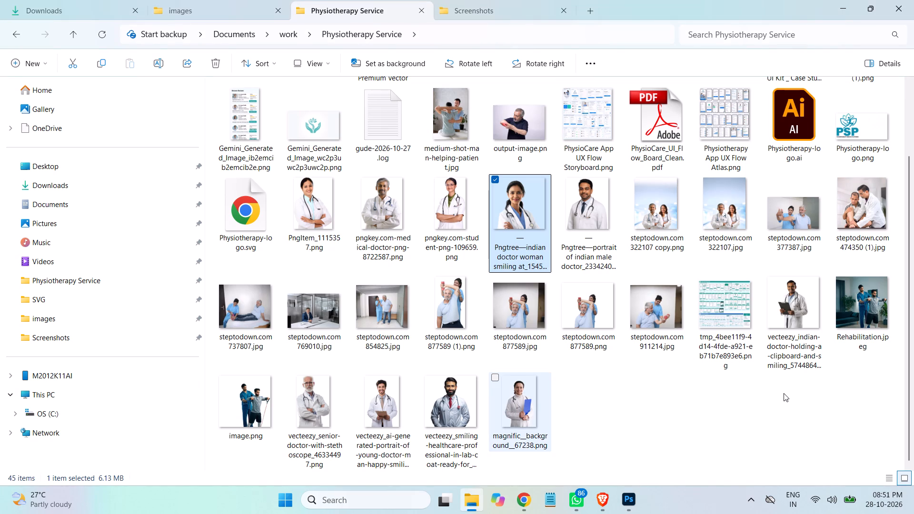
pyautogui.moveTo(460, 220); pyautogui.dragTo(554, 310)
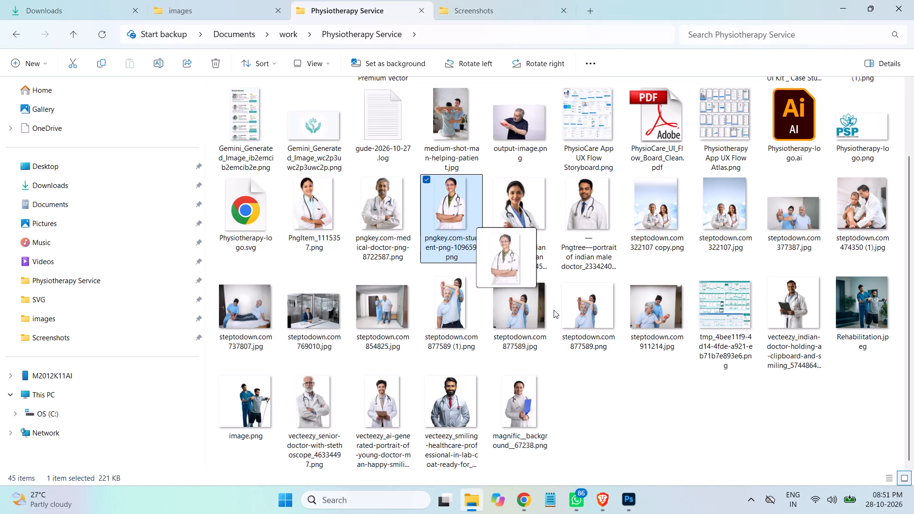
pyautogui.moveTo(554, 310); pyautogui.dragTo(410, 372)
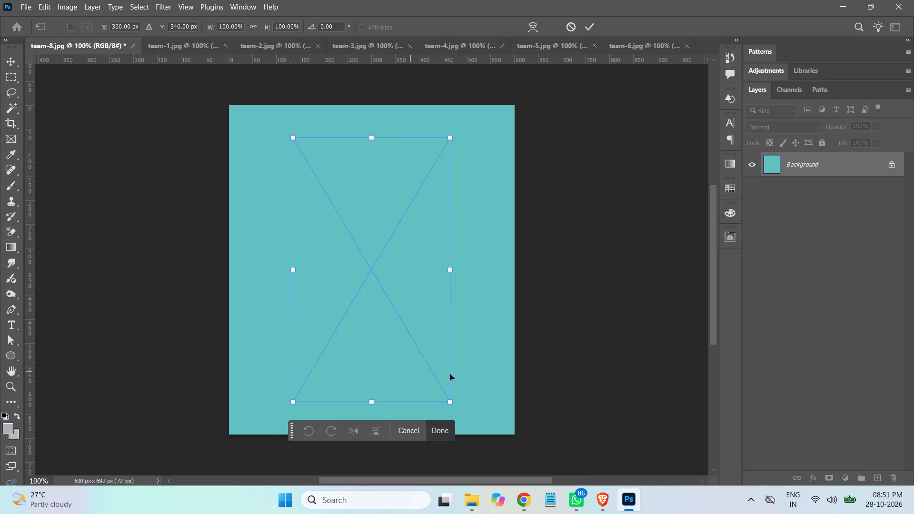
pyautogui.moveTo(415, 378); pyautogui.dragTo(408, 403)
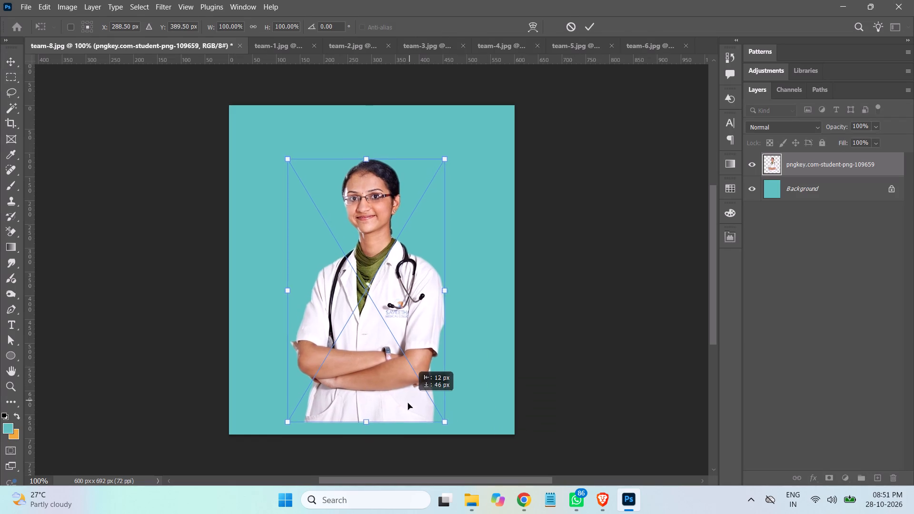
pyautogui.moveTo(408, 403); pyautogui.dragTo(408, 409)
pyautogui.keyDown('shift'); pyautogui.moveTo(442, 170); pyautogui.dragTo(452, 155); pyautogui.keyUp('shift')
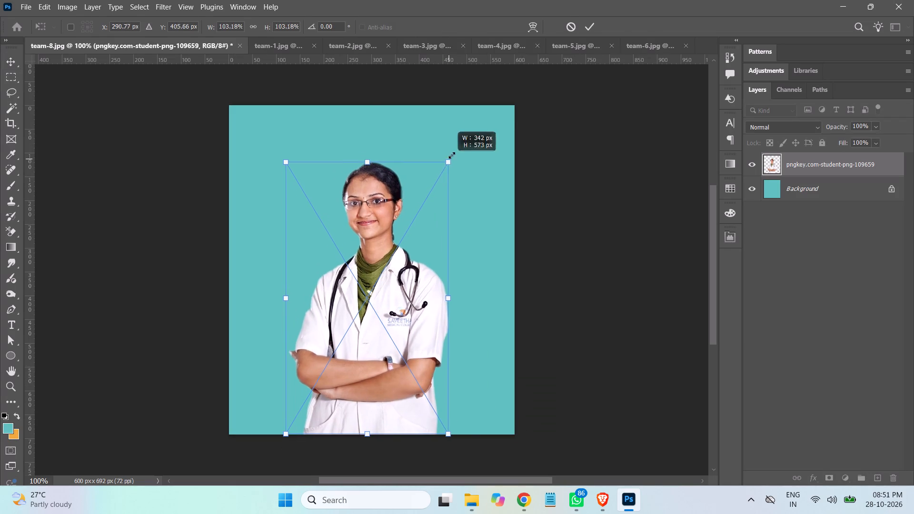
pyautogui.keyDown('shift'); pyautogui.moveTo(452, 155); pyautogui.dragTo(476, 130); pyautogui.keyUp('shift')
pyautogui.moveTo(408, 349); pyautogui.dragTo(393, 352)
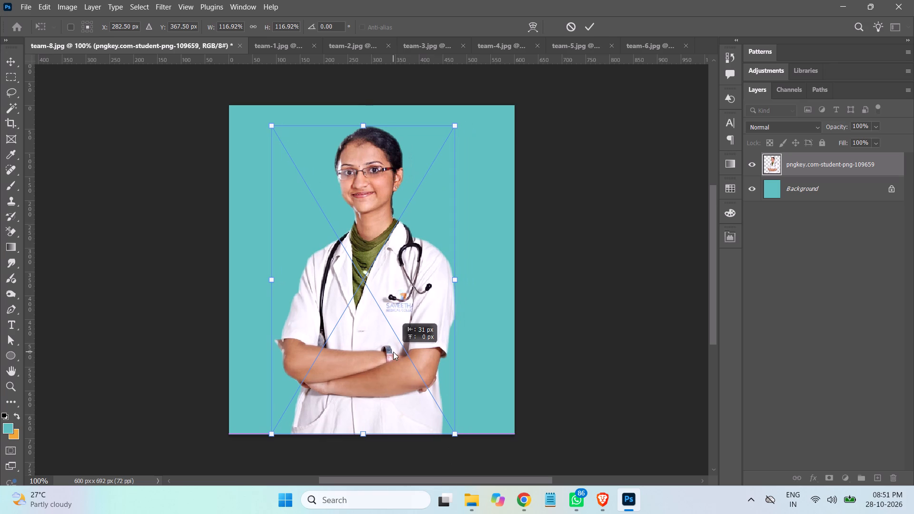
pyautogui.moveTo(393, 352); pyautogui.dragTo(394, 352)
pyautogui.press('Return')
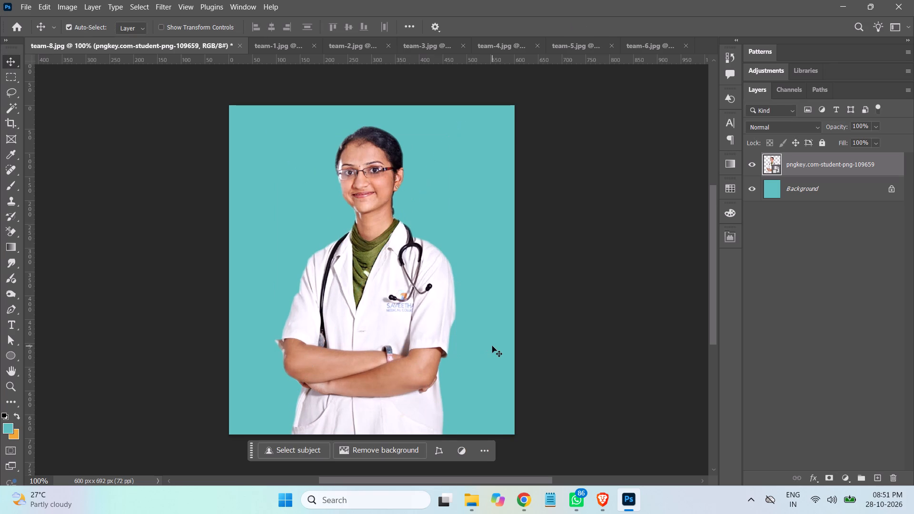
# Save a copy of the team-8 document as JPEG named team-8.jpg in the PSP-template images folder, replacing the existing file.
pyautogui.hotkey('ctrl', 's')
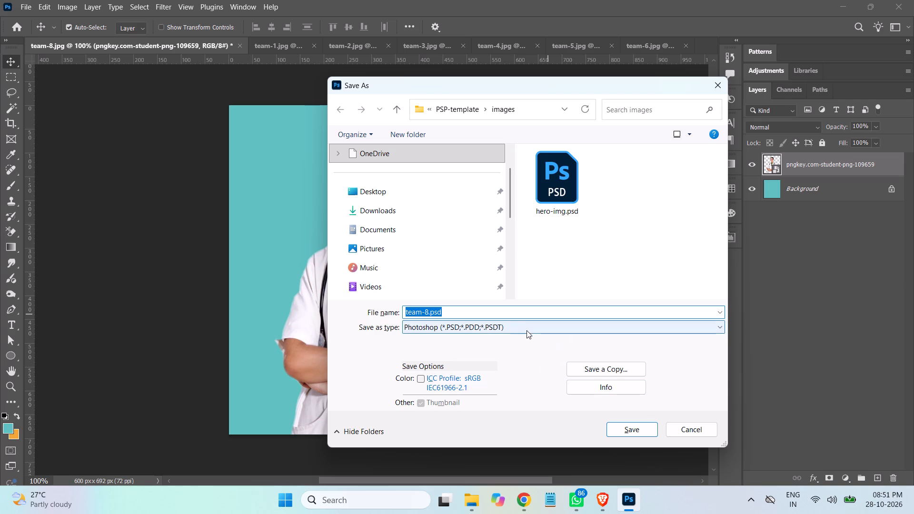
pyautogui.click(609, 370)
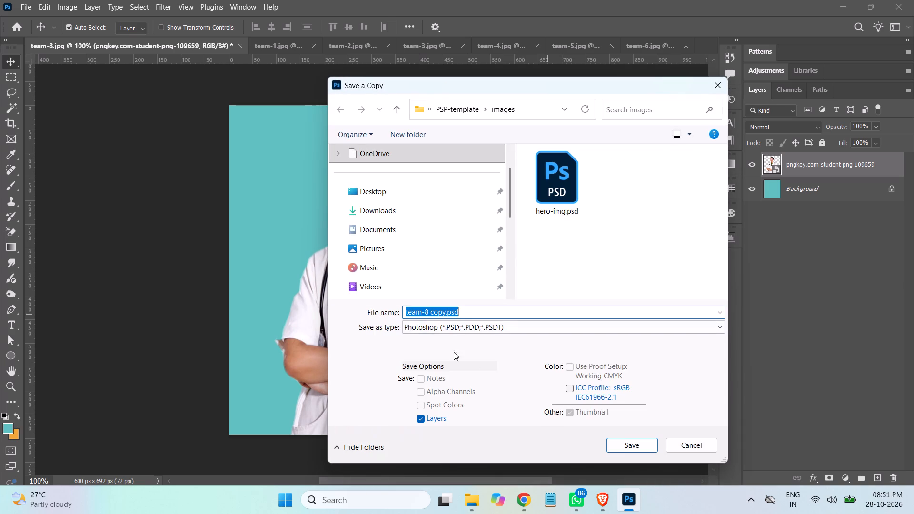
pyautogui.click(515, 330)
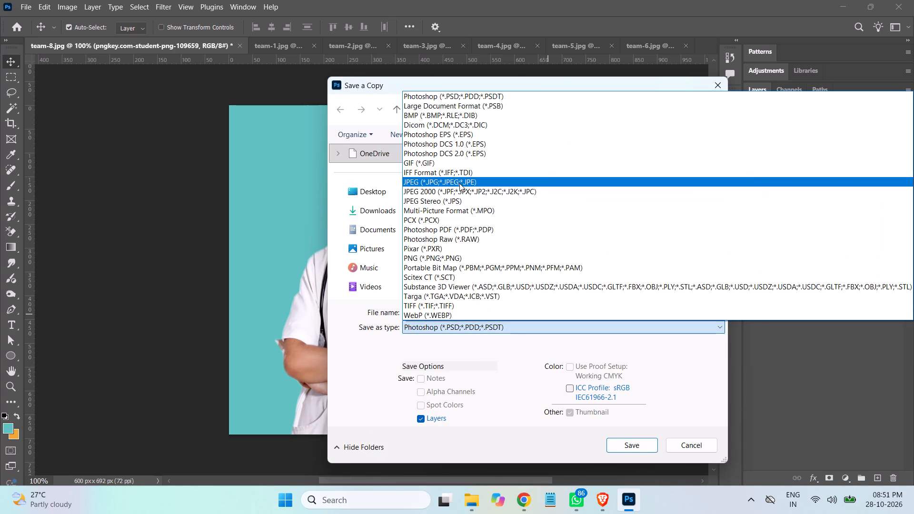
pyautogui.click(459, 183)
pyautogui.click(477, 308)
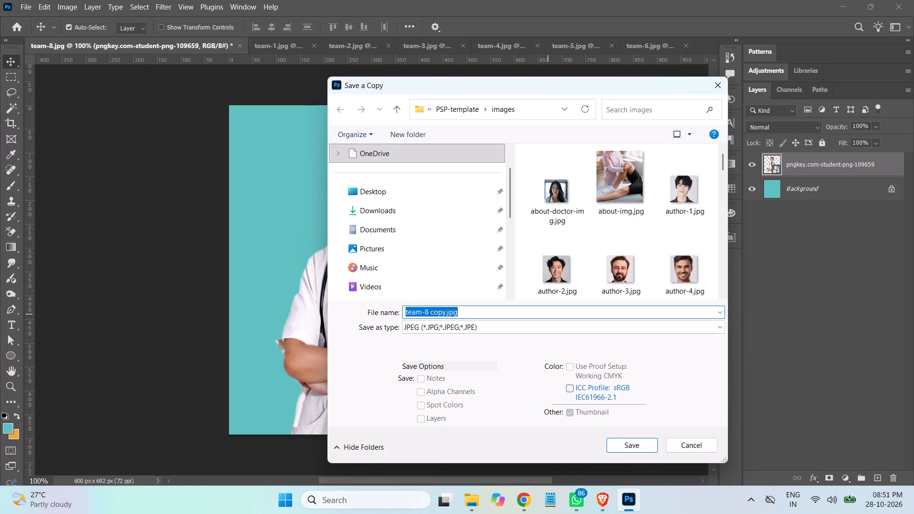
pyautogui.click(445, 314)
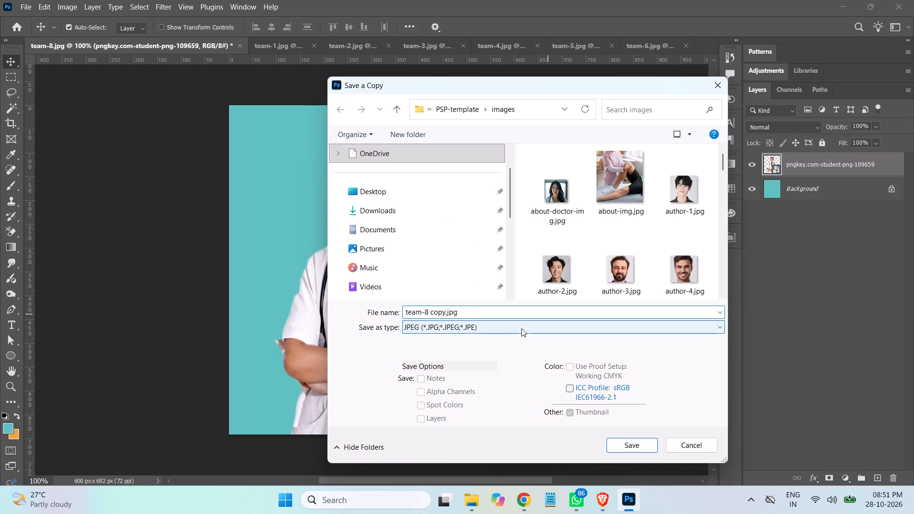
pyautogui.press('BackSpace')
pyautogui.press('BackSpace')
pyautogui.press('BackSpace')
pyautogui.press('BackSpace')
pyautogui.press('BackSpace')
pyautogui.click(629, 443)
pyautogui.click(487, 248)
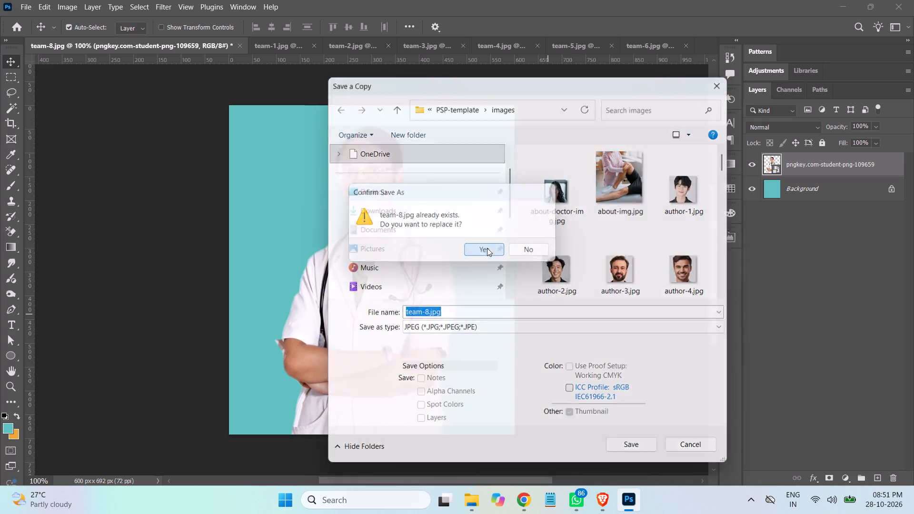
pyautogui.click(520, 114)
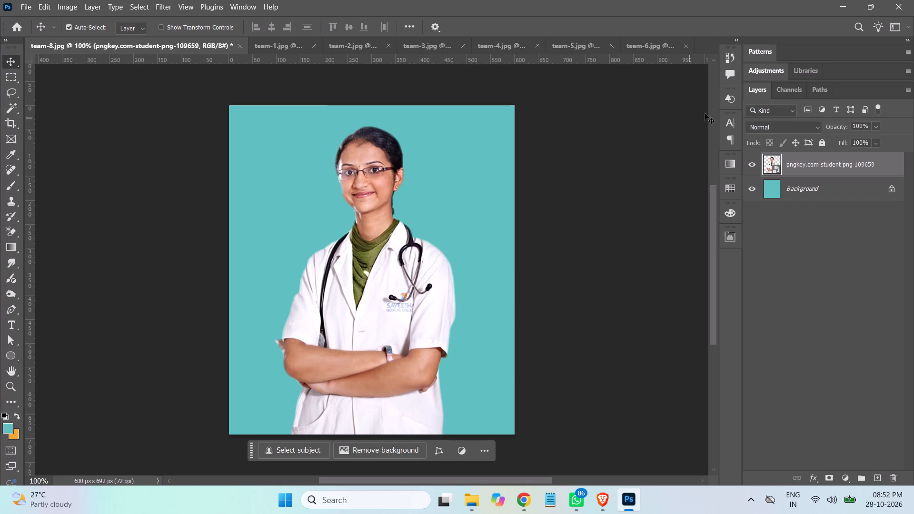
# Close the team-8.jpg document without saving its changes.
pyautogui.click(240, 47)
pyautogui.click(467, 193)
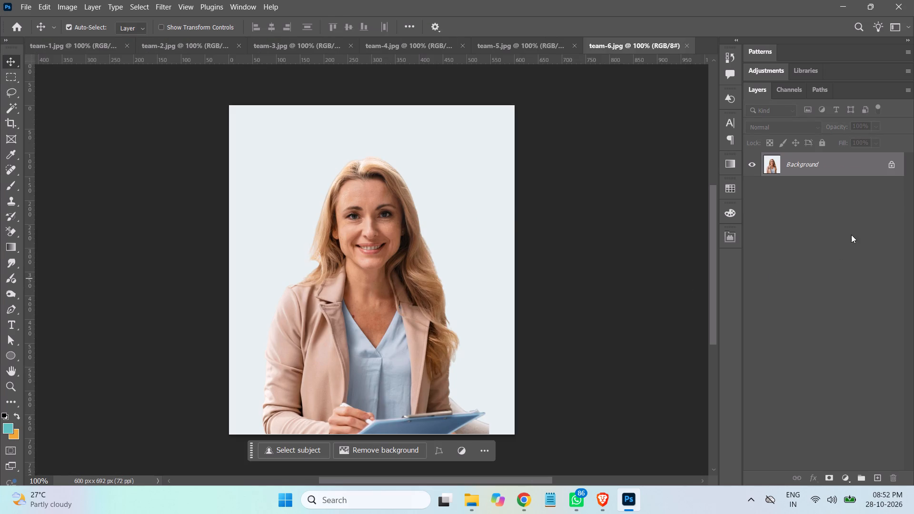
# Convert the Background of team-6.jpg into Layer 0 and fill it with the teal foreground colour.
pyautogui.doubleClick(857, 169)
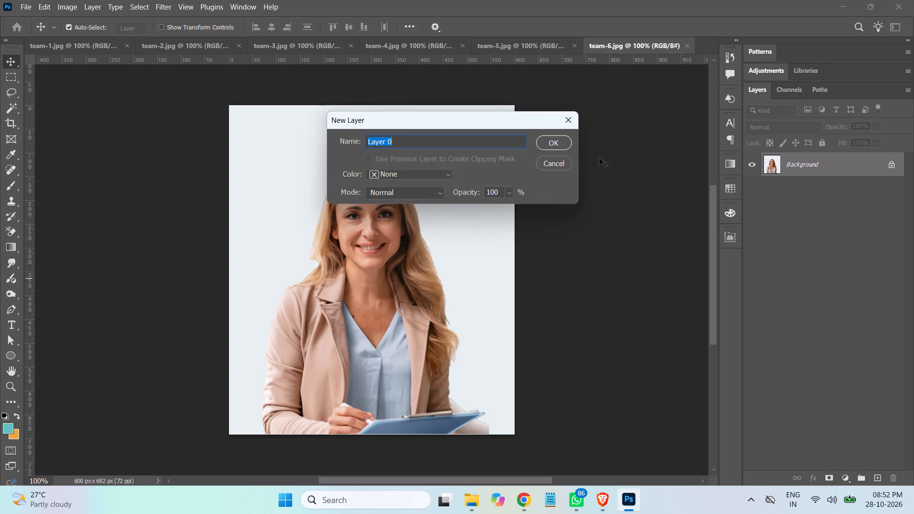
pyautogui.click(547, 140)
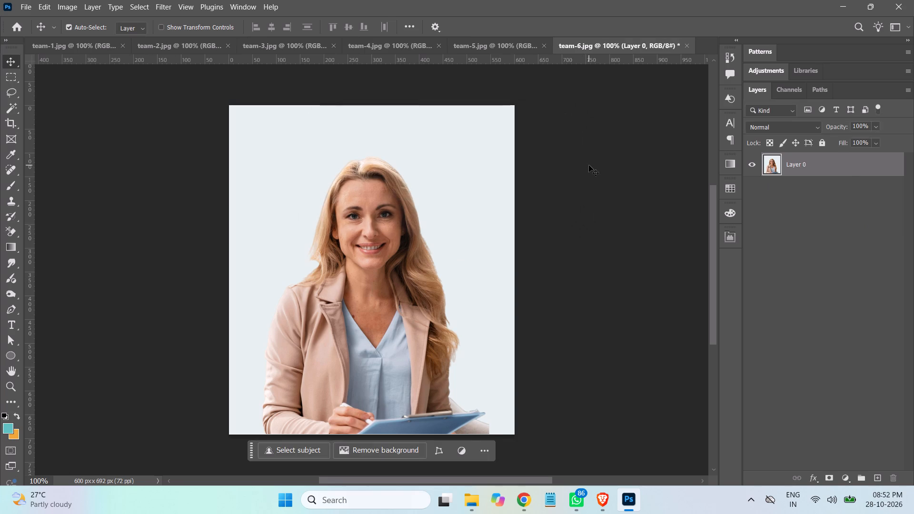
pyautogui.hotkey('alt', 'BackSpace')
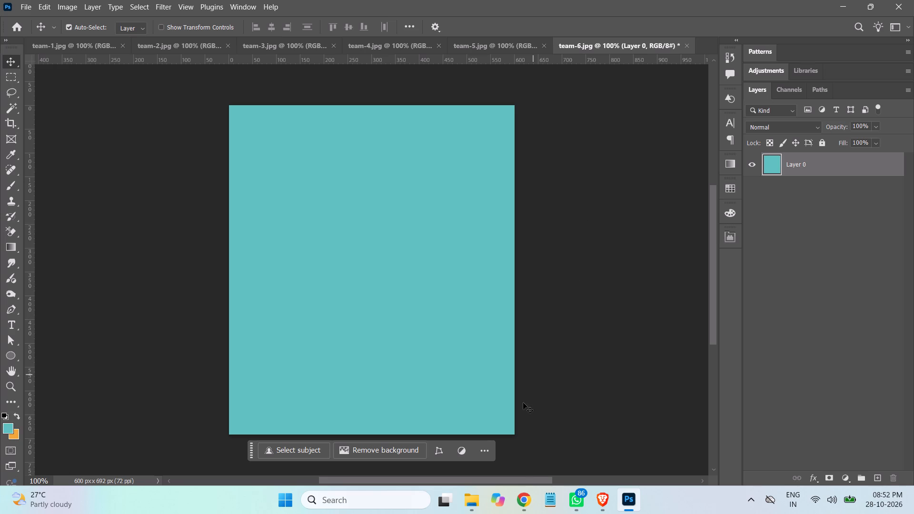
# Place PngItem_1115357.png from the Physiotherapy Service folder into team-6.jpg, scaled down slightly with its lower edge flush with the canvas bottom.
pyautogui.click(476, 499)
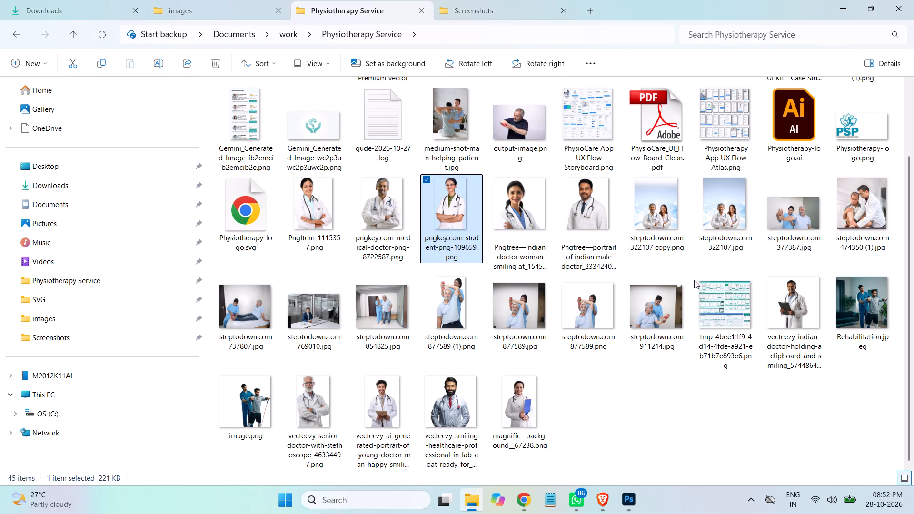
pyautogui.moveTo(316, 215); pyautogui.dragTo(318, 226)
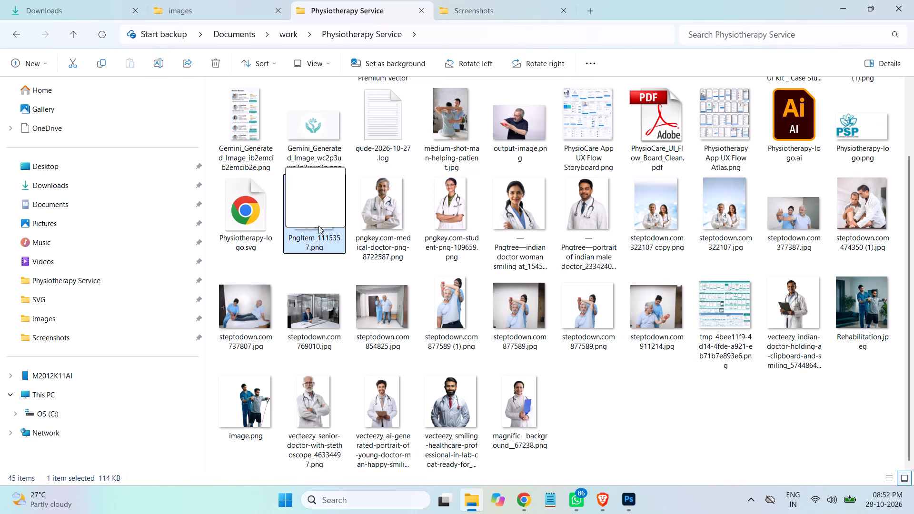
pyautogui.moveTo(318, 226); pyautogui.dragTo(420, 366)
pyautogui.moveTo(421, 371); pyautogui.dragTo(422, 377)
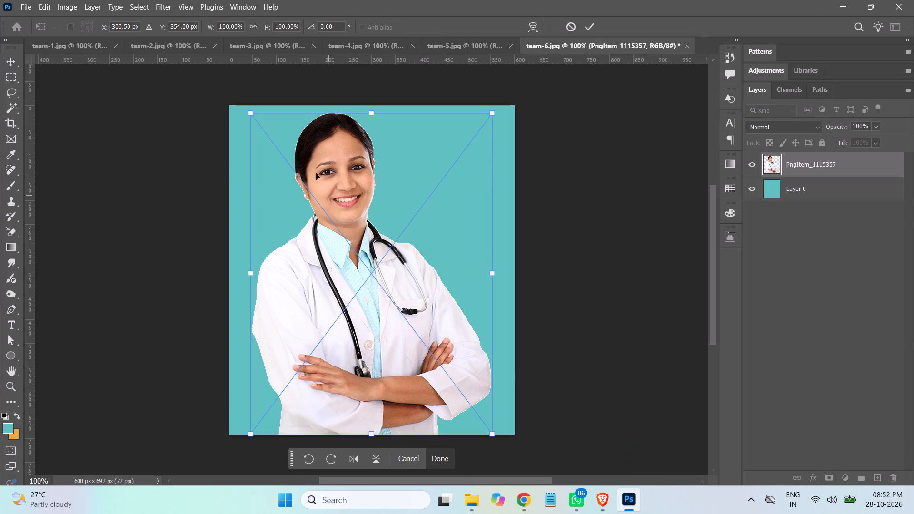
pyautogui.keyDown('shift'); pyautogui.moveTo(250, 112); pyautogui.dragTo(261, 127); pyautogui.keyUp('shift')
pyautogui.press('Return')
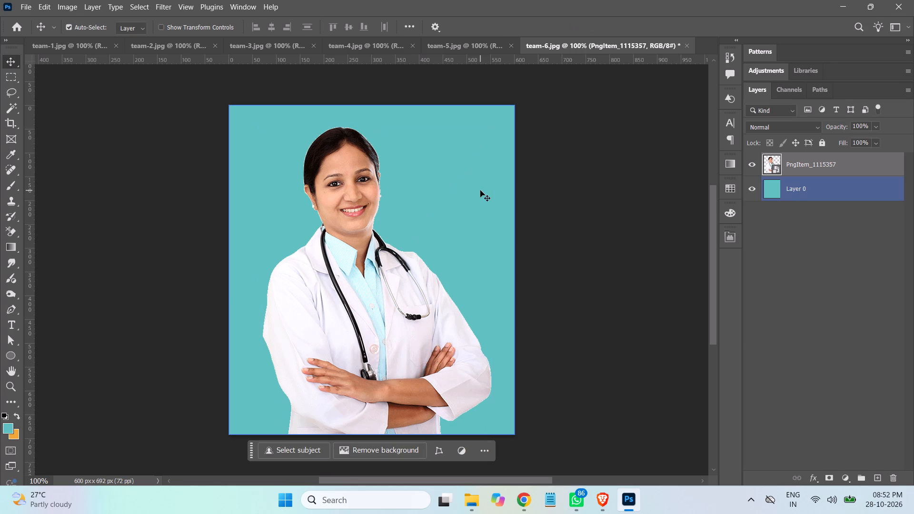
# Save a copy of the team-6 document as JPEG named team-6.jpg at quality 12 in the PSP-template images folder, replacing the existing file.
pyautogui.hotkey('ctrl', 's')
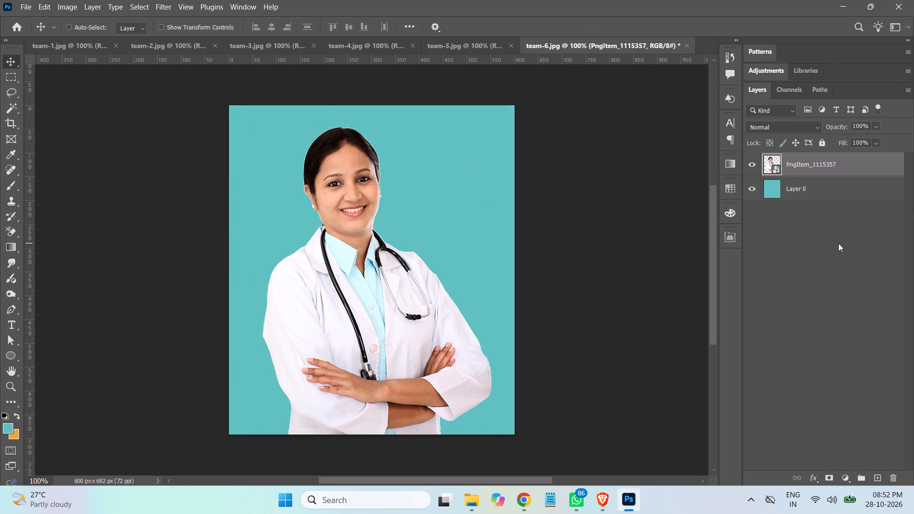
pyautogui.click(486, 330)
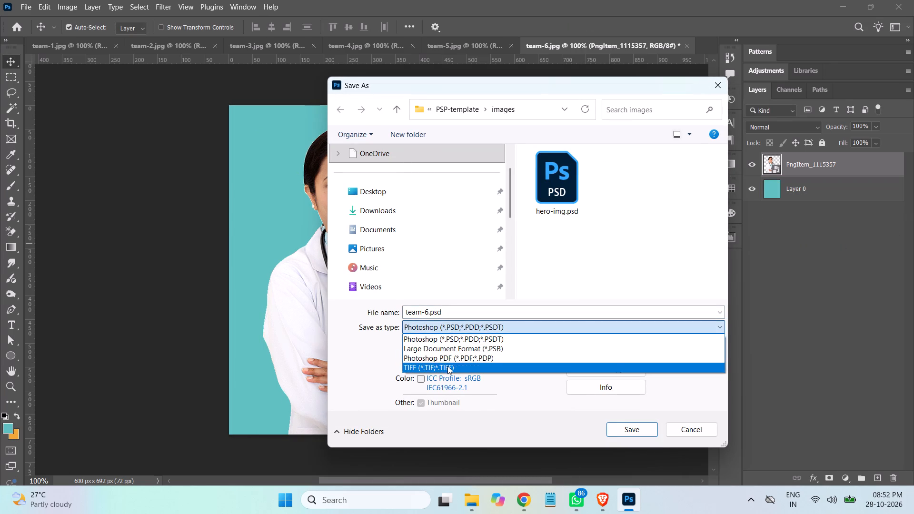
pyautogui.click(601, 278)
pyautogui.click(603, 367)
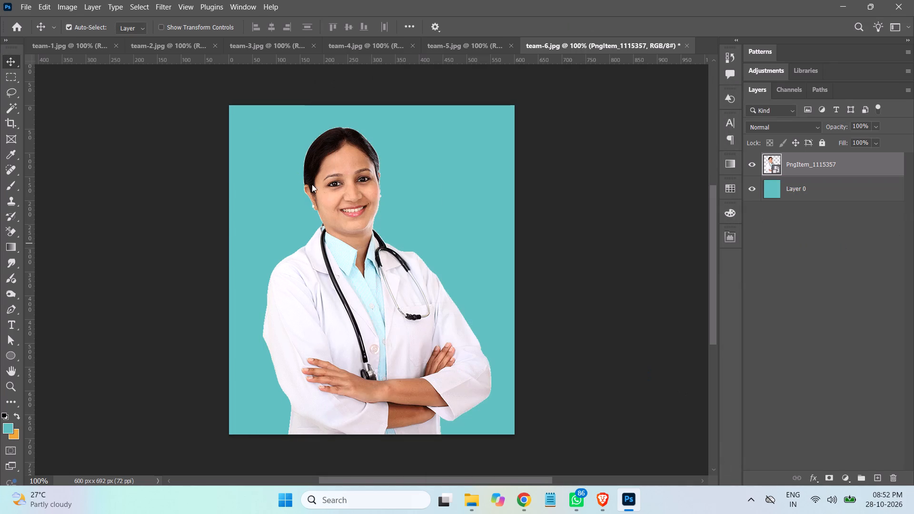
pyautogui.click(508, 328)
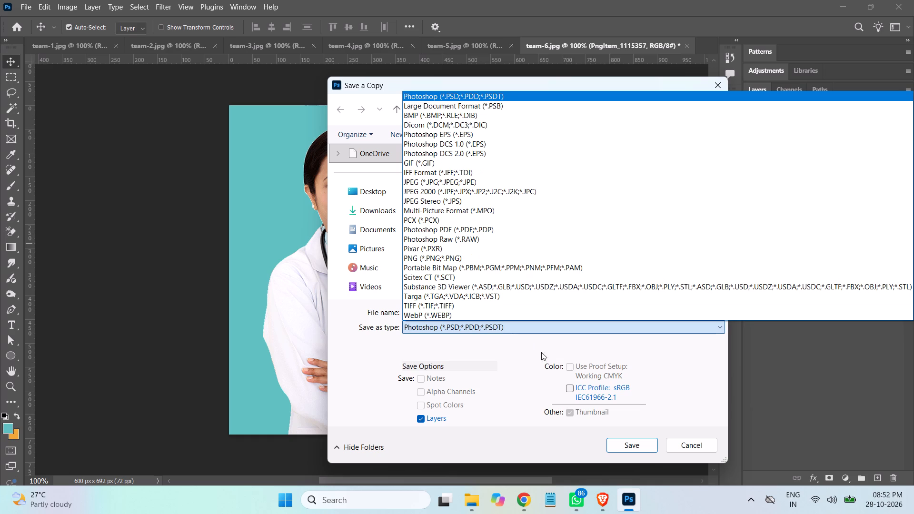
pyautogui.click(420, 183)
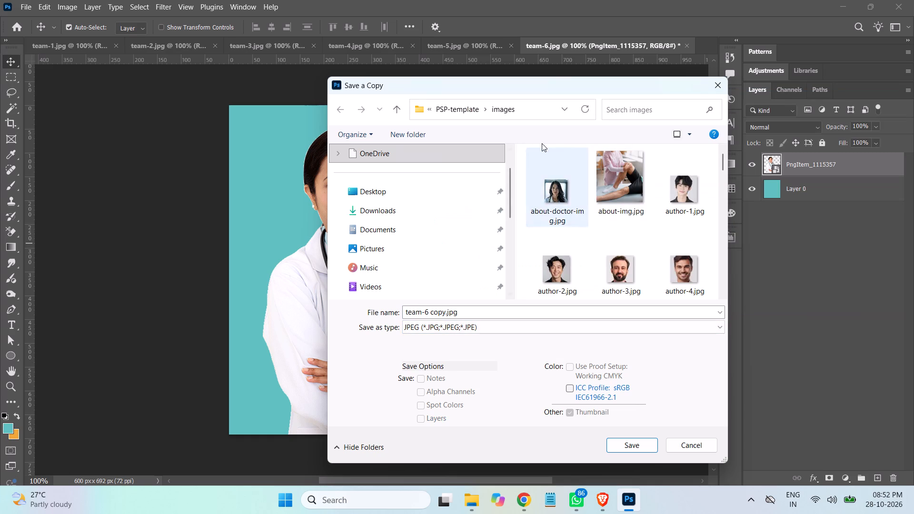
pyautogui.click(446, 312)
pyautogui.click(445, 312)
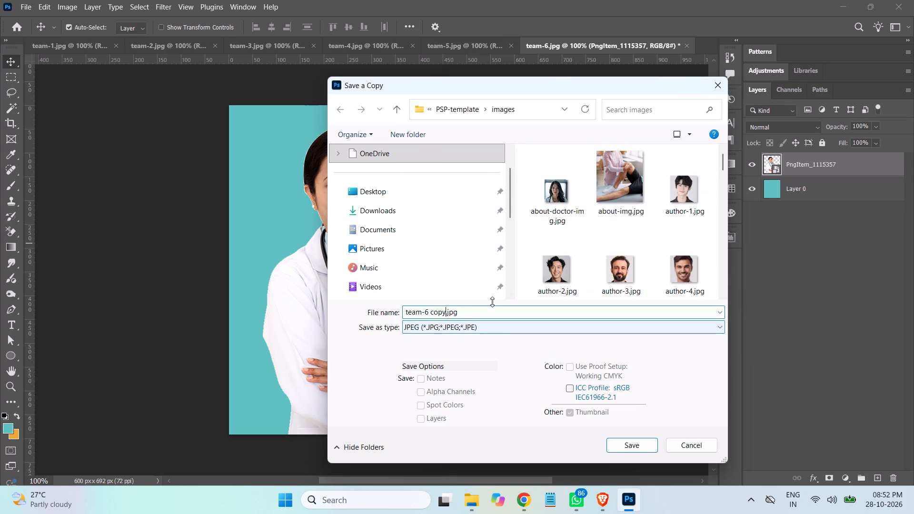
pyautogui.press('BackSpace')
pyautogui.press('BackSpace')
pyautogui.press('BackSpace')
pyautogui.press('BackSpace')
pyautogui.press('BackSpace')
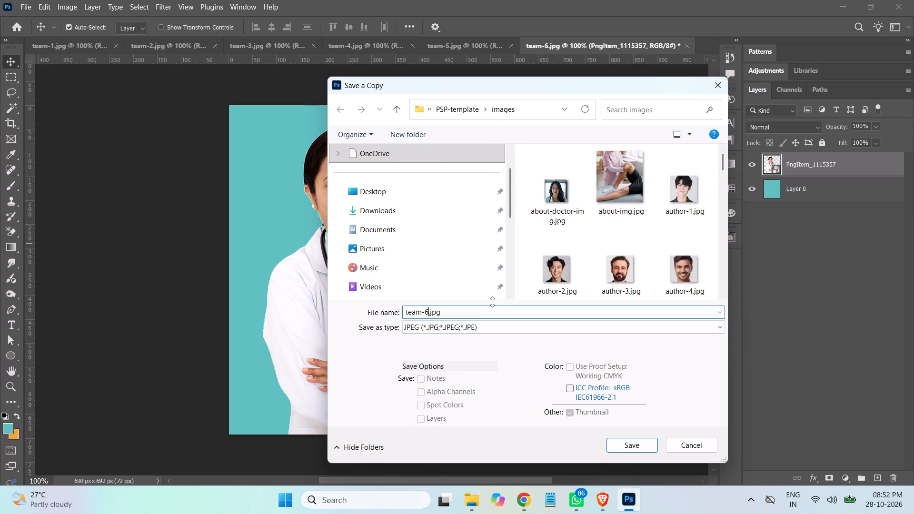
pyautogui.click(636, 446)
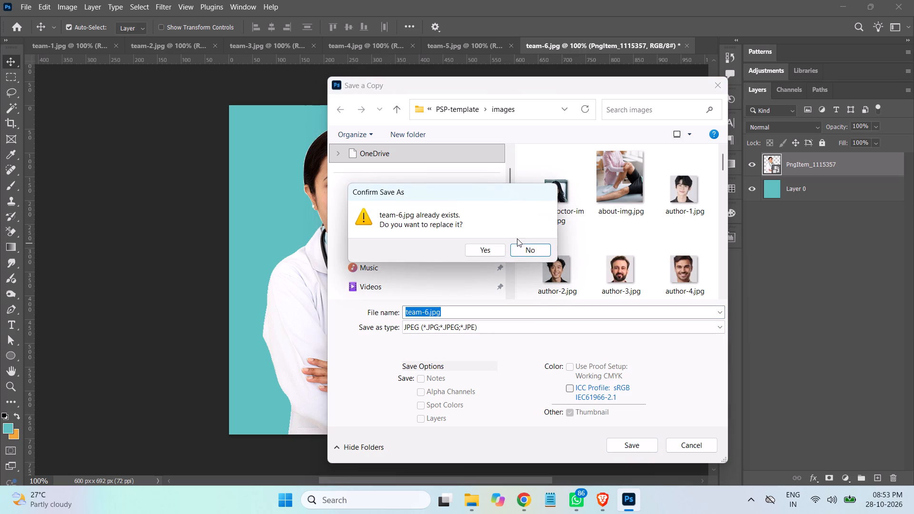
pyautogui.click(490, 253)
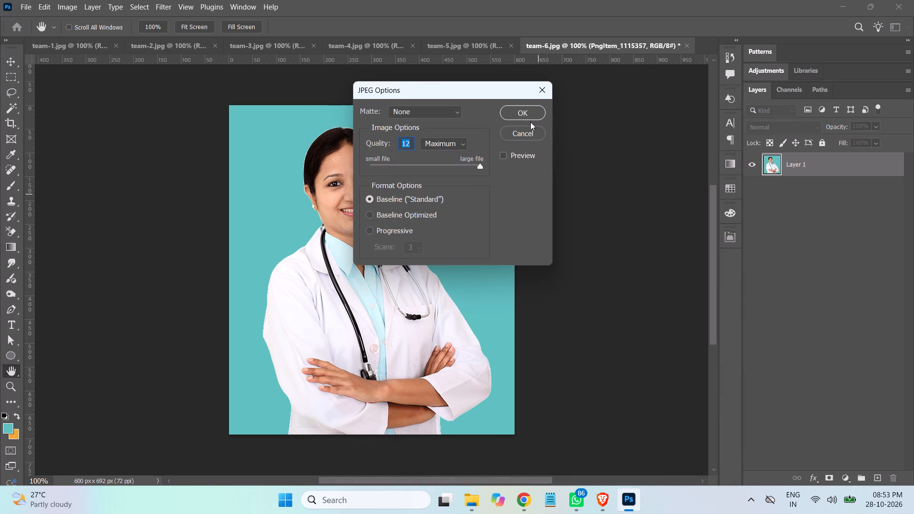
pyautogui.click(527, 114)
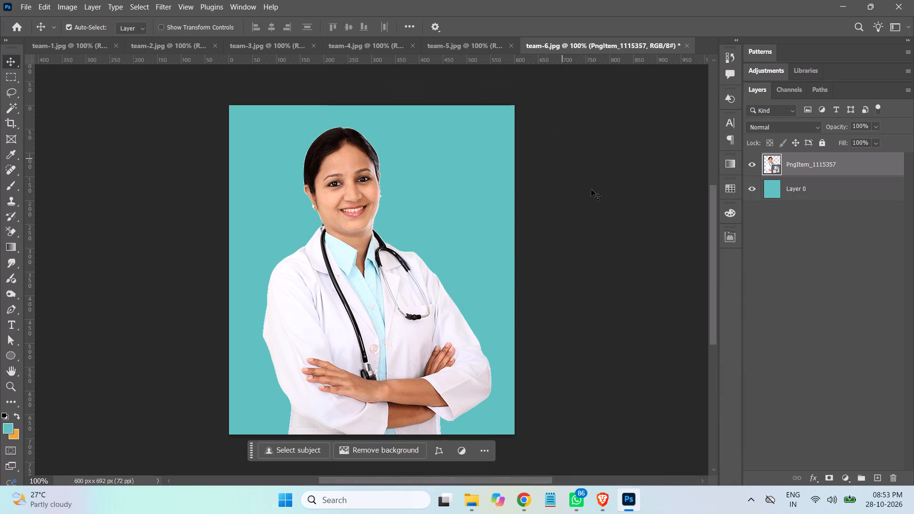
# Close the team-6.jpg document without saving its changes.
pyautogui.click(688, 47)
pyautogui.click(470, 195)
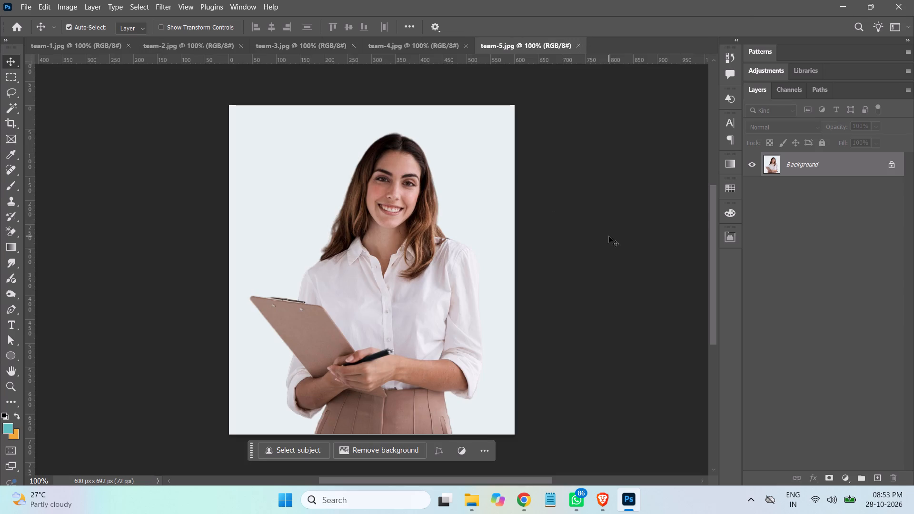
# Convert the Background of team-5.jpg into Layer 0 and fill it with the teal foreground colour.
pyautogui.doubleClick(843, 167)
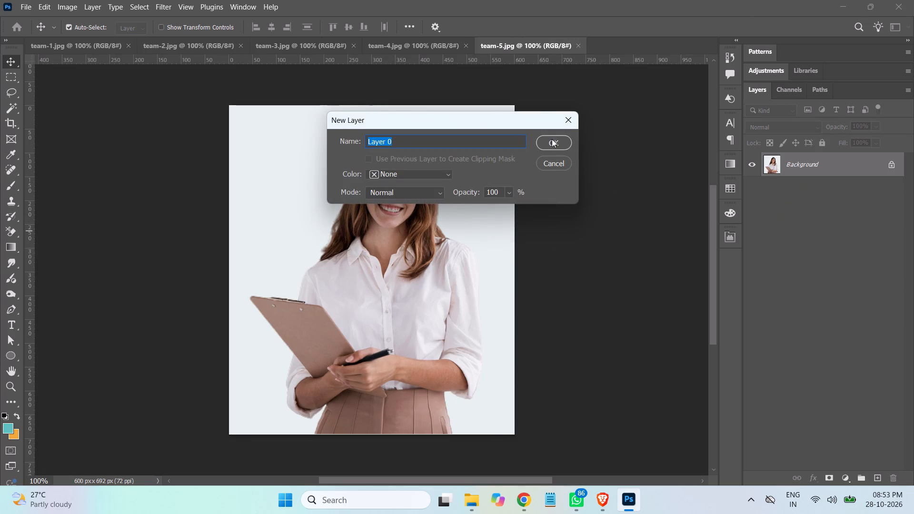
pyautogui.click(552, 146)
pyautogui.hotkey('alt', 'BackSpace')
pyautogui.hotkey('alt', 'BackSpace')
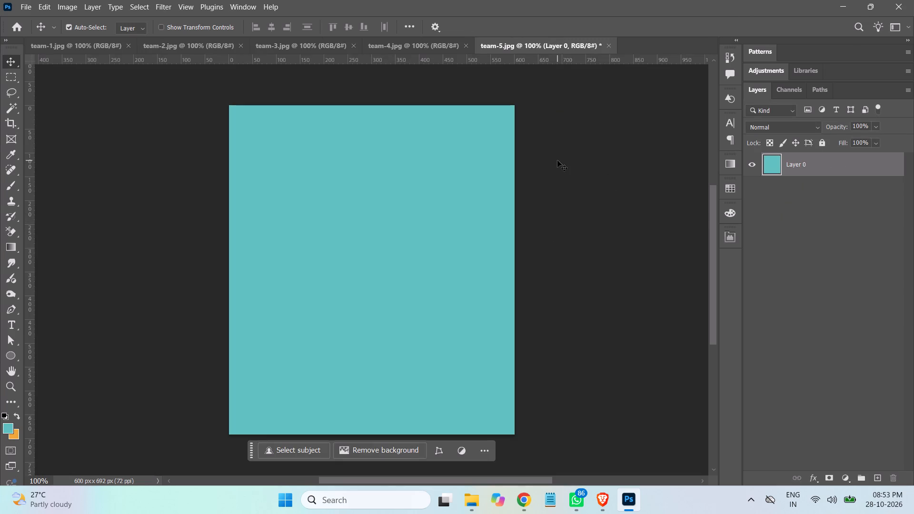
# Place magnific__background__67238.png from the Physiotherapy Service folder into team-5.jpg, centred at its default fitted size.
pyautogui.click(477, 493)
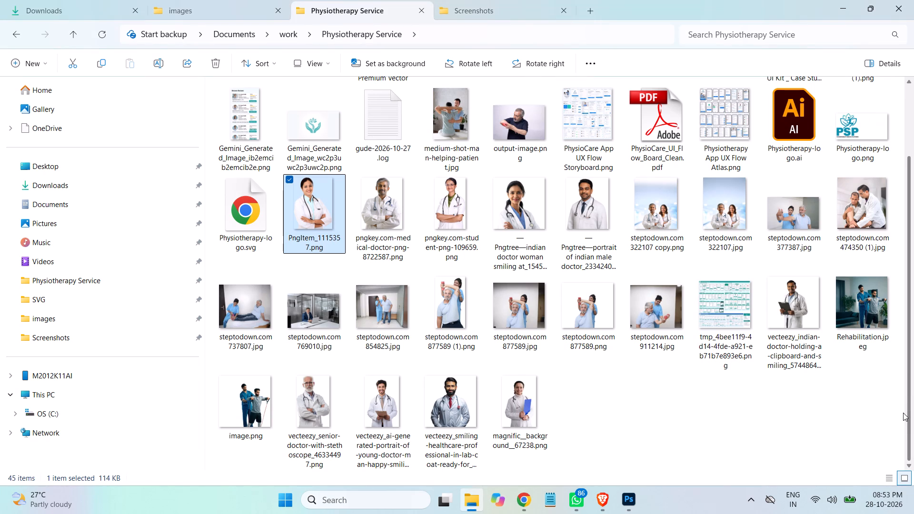
pyautogui.moveTo(907, 390); pyautogui.dragTo(912, 323)
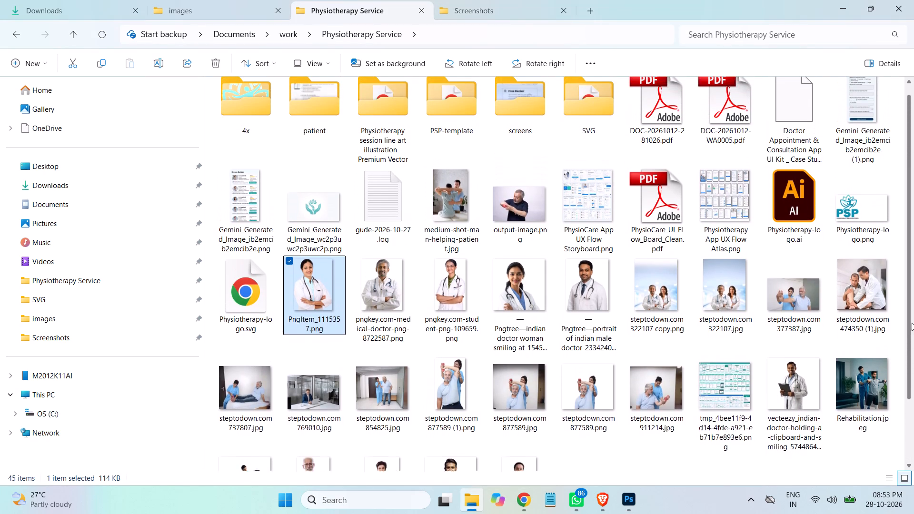
pyautogui.moveTo(912, 323); pyautogui.dragTo(913, 361)
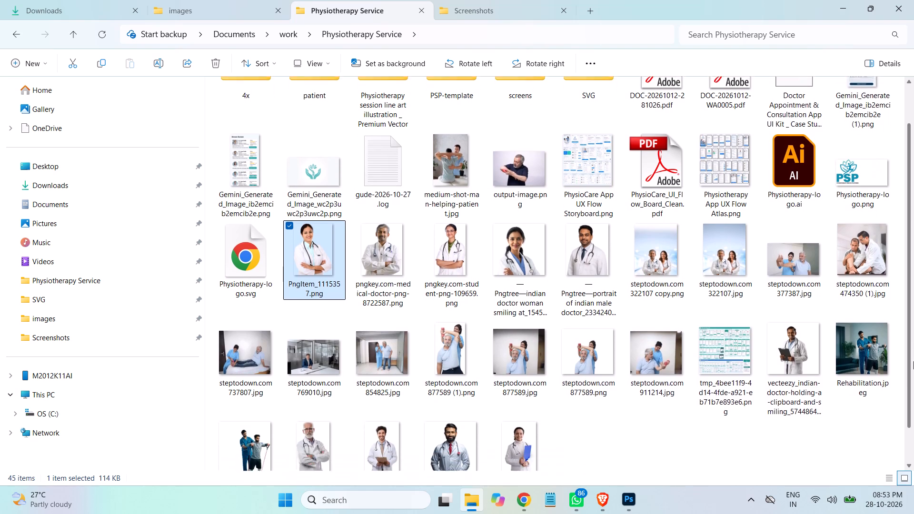
pyautogui.moveTo(913, 361); pyautogui.dragTo(913, 434)
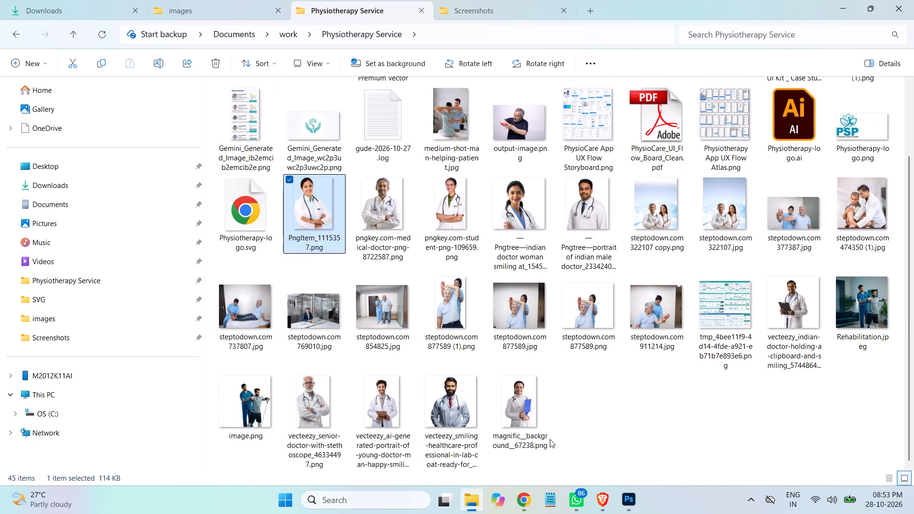
pyautogui.moveTo(526, 413); pyautogui.dragTo(629, 503)
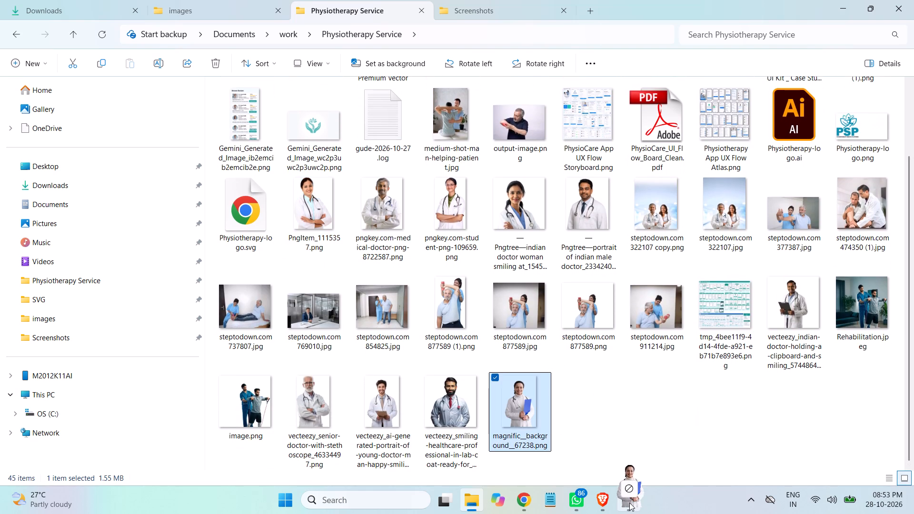
pyautogui.moveTo(629, 503); pyautogui.dragTo(410, 351)
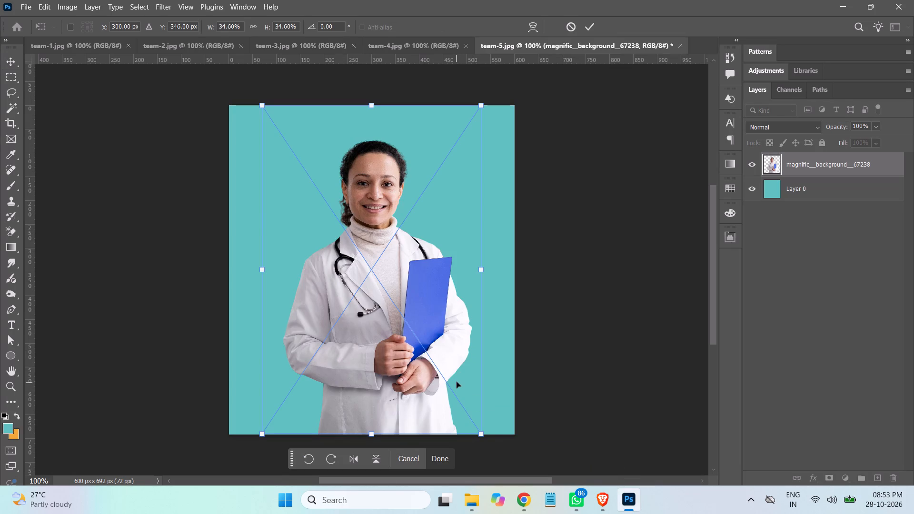
pyautogui.press('Return')
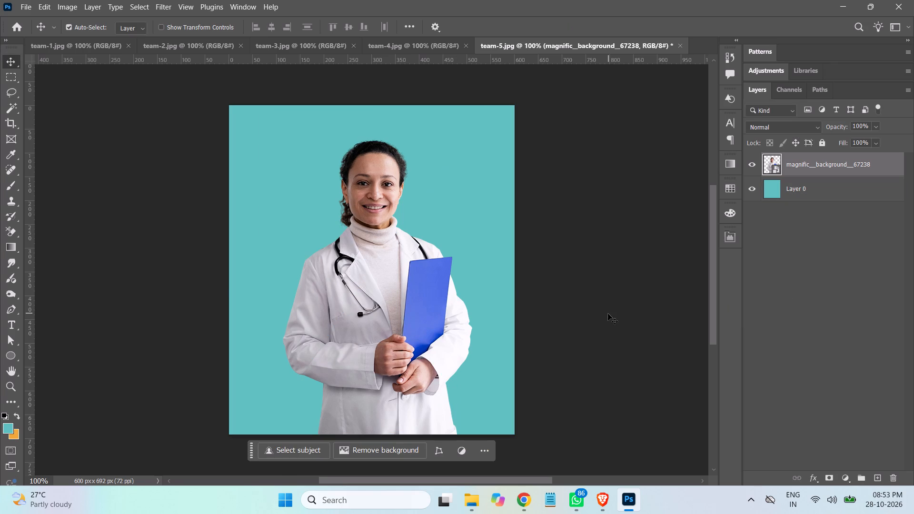
# Save a copy of the team-5 document as JPEG named team-5.jpg at quality 12 in the PSP-template images folder, replacing the existing file.
pyautogui.hotkey('ctrl', 's')
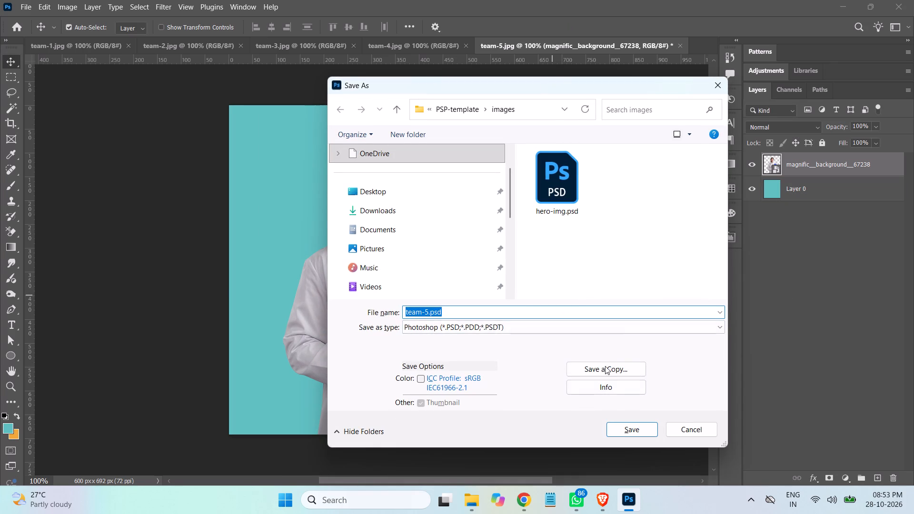
pyautogui.click(605, 369)
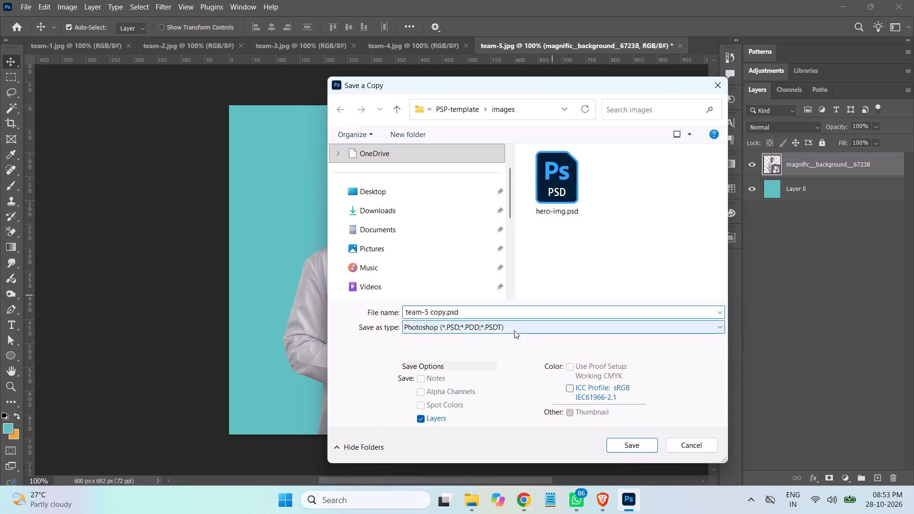
pyautogui.click(514, 330)
pyautogui.click(484, 183)
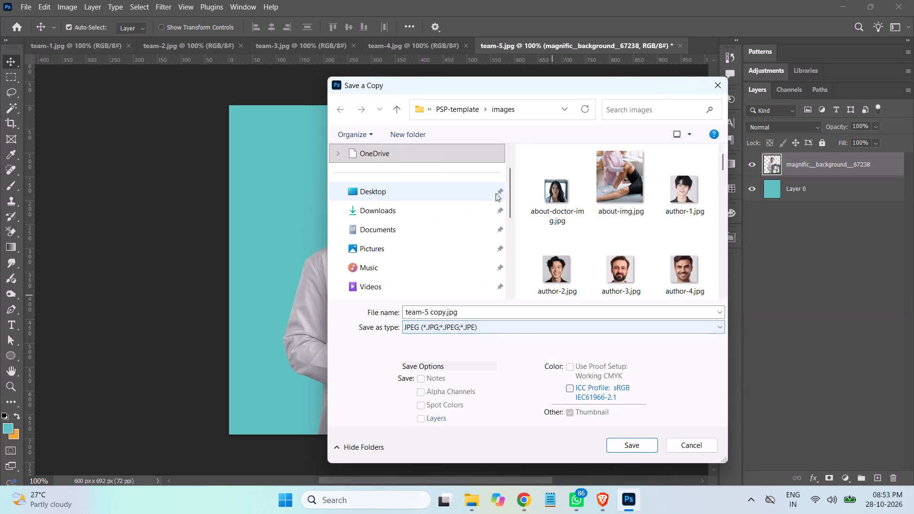
pyautogui.click(445, 312)
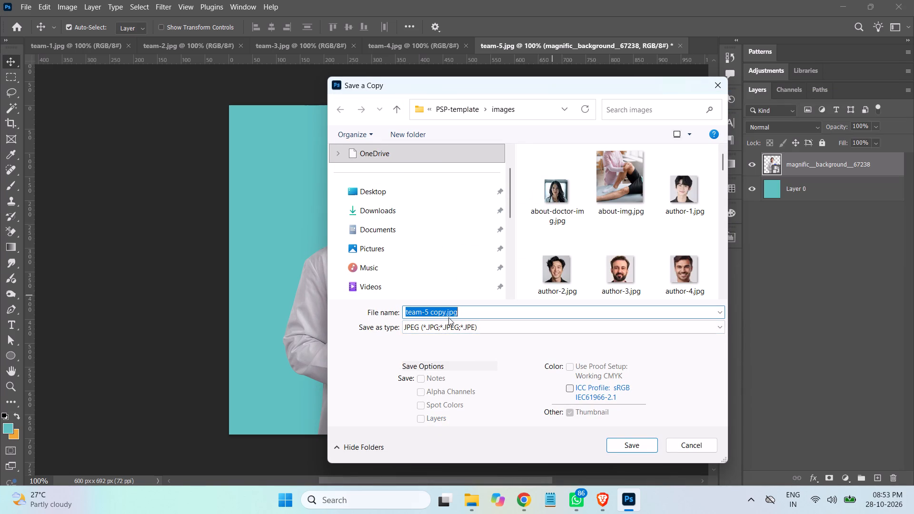
pyautogui.click(446, 311)
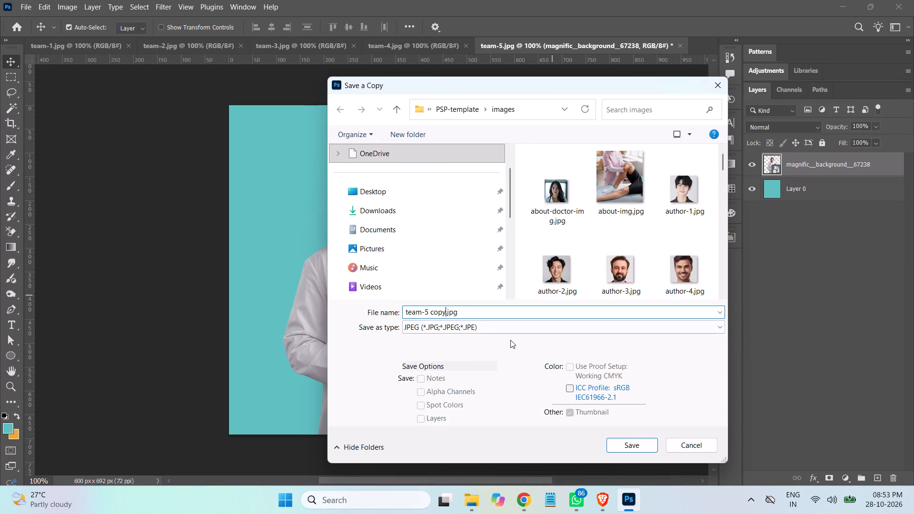
pyautogui.press('BackSpace')
pyautogui.press('BackSpace')
pyautogui.press('BackSpace')
pyautogui.press('BackSpace')
pyautogui.press('BackSpace')
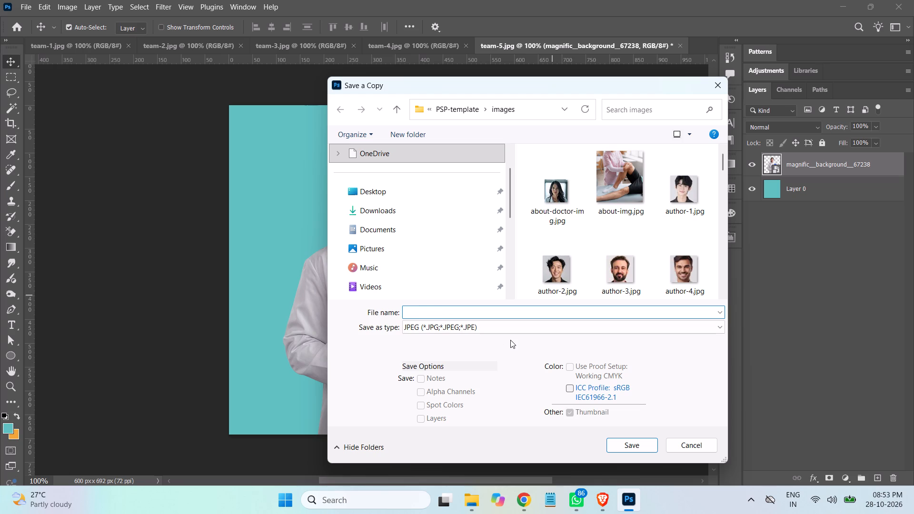
pyautogui.click(632, 443)
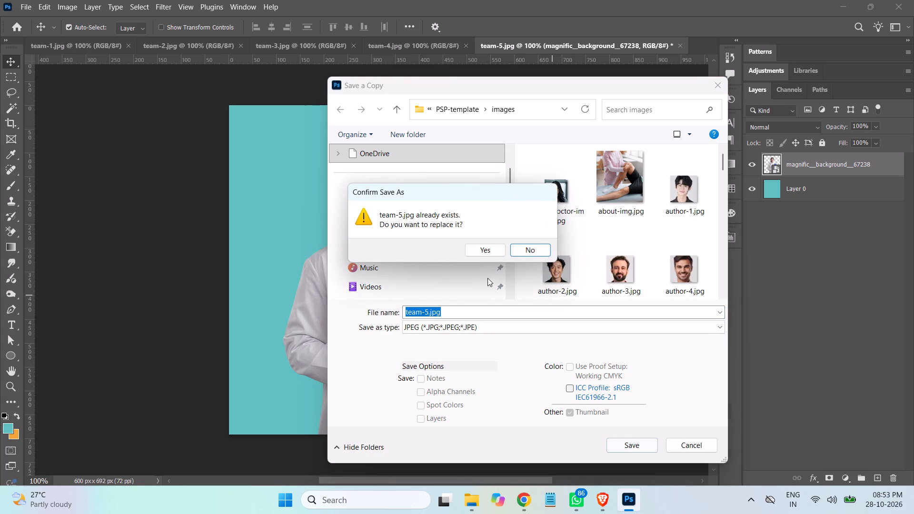
pyautogui.click(488, 247)
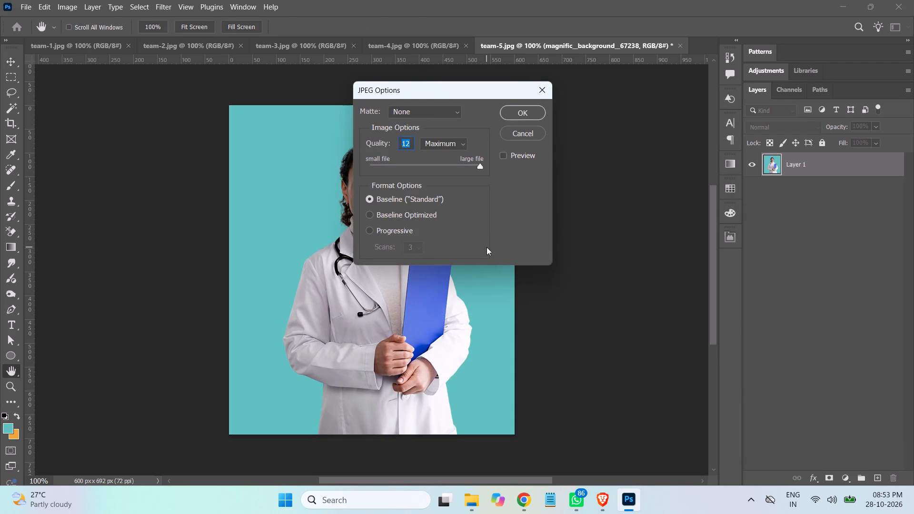
pyautogui.click(522, 119)
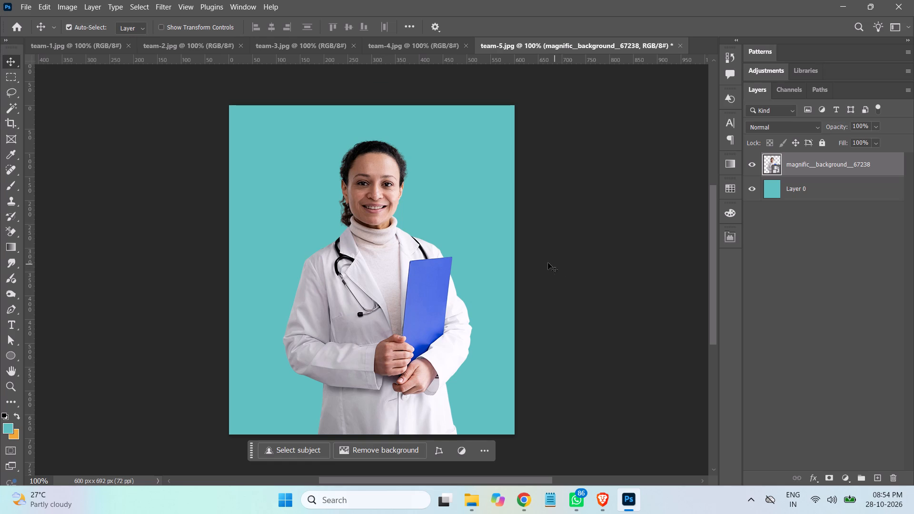
# Close the team-5.jpg document without saving its changes.
pyautogui.click(680, 46)
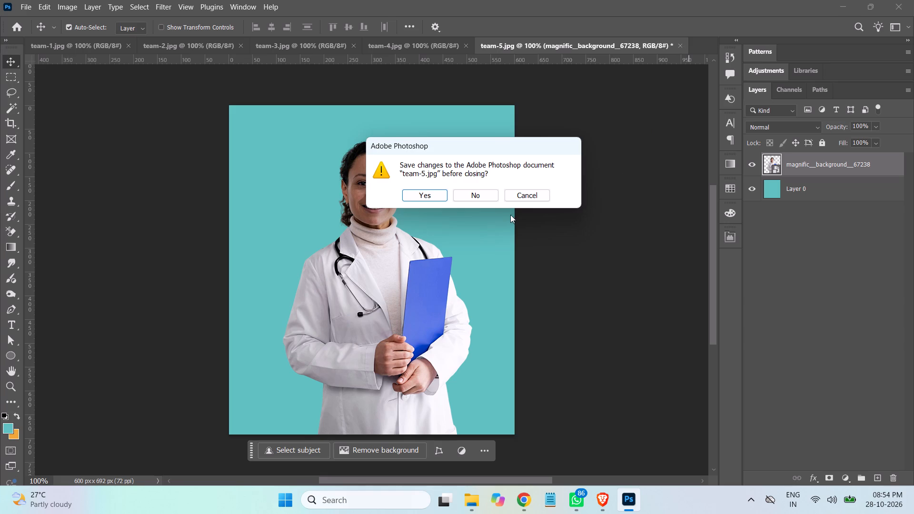
pyautogui.click(479, 195)
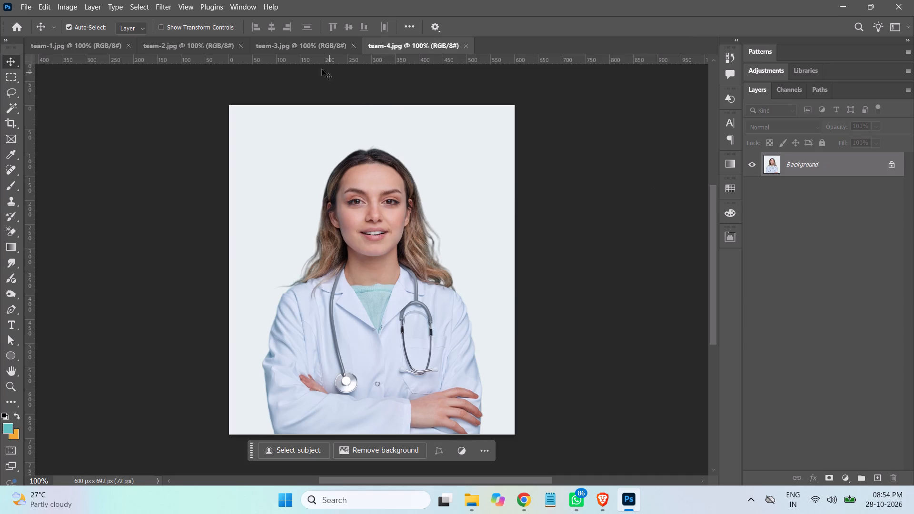
# Convert the Background of team-4.jpg into Layer 0 and fill it with the teal foreground colour.
pyautogui.doubleClick(860, 166)
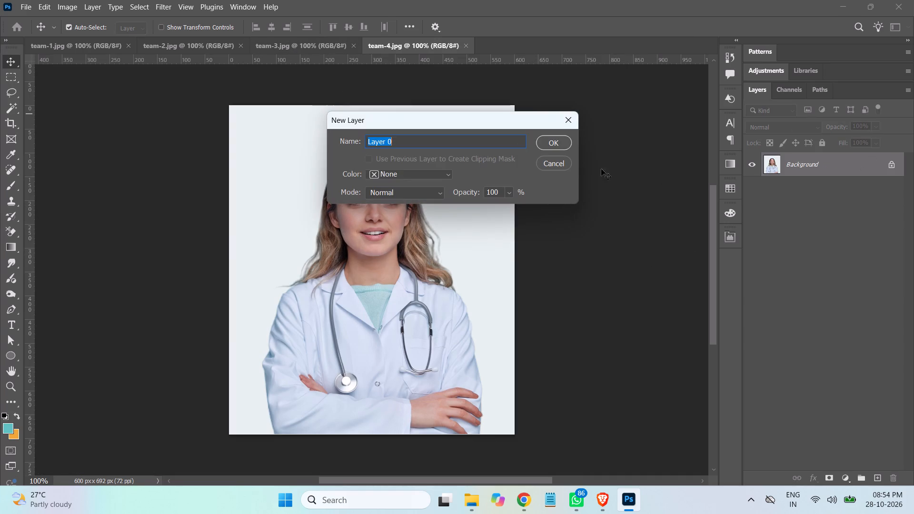
pyautogui.click(548, 142)
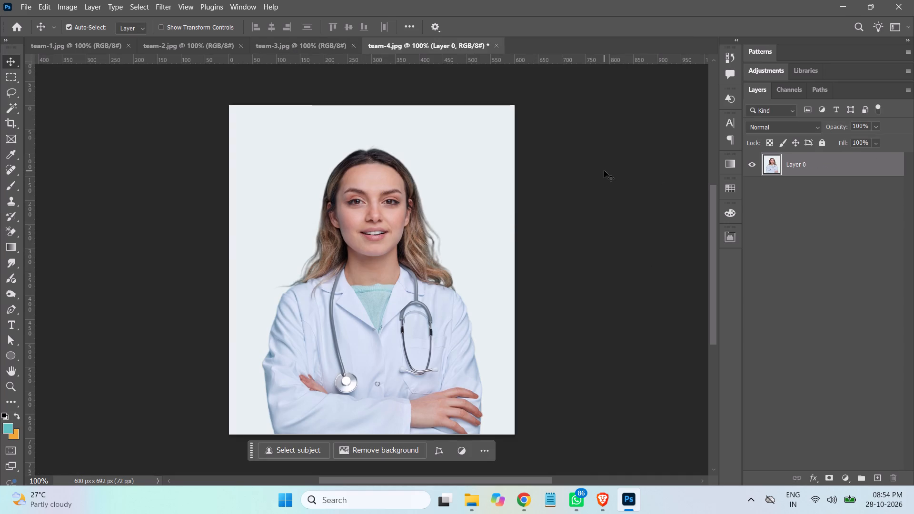
pyautogui.hotkey('alt', 'BackSpace')
pyautogui.hotkey('alt', 'BackSpace')
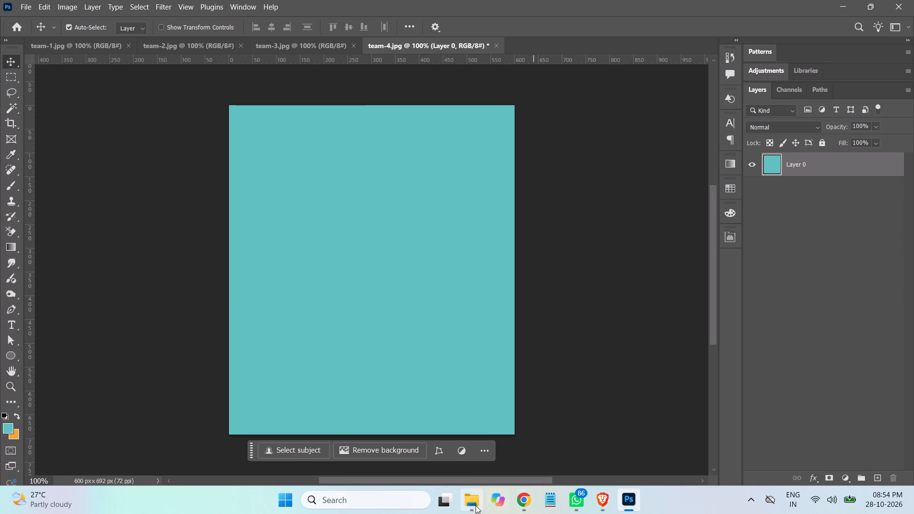
# Place the vecteezy senior-doctor-with-stethoscope PNG from the Physiotherapy Service folder into team-4.jpg.
pyautogui.click(473, 502)
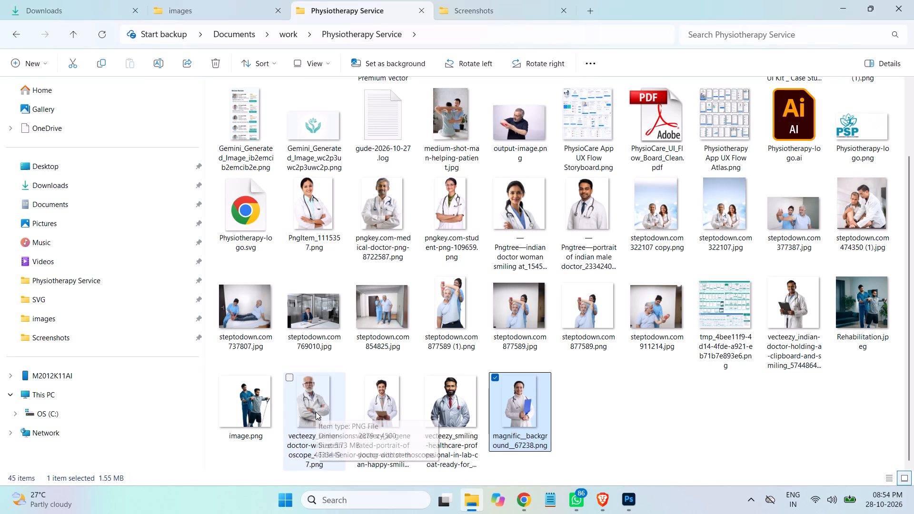
pyautogui.moveTo(315, 411); pyautogui.dragTo(632, 504)
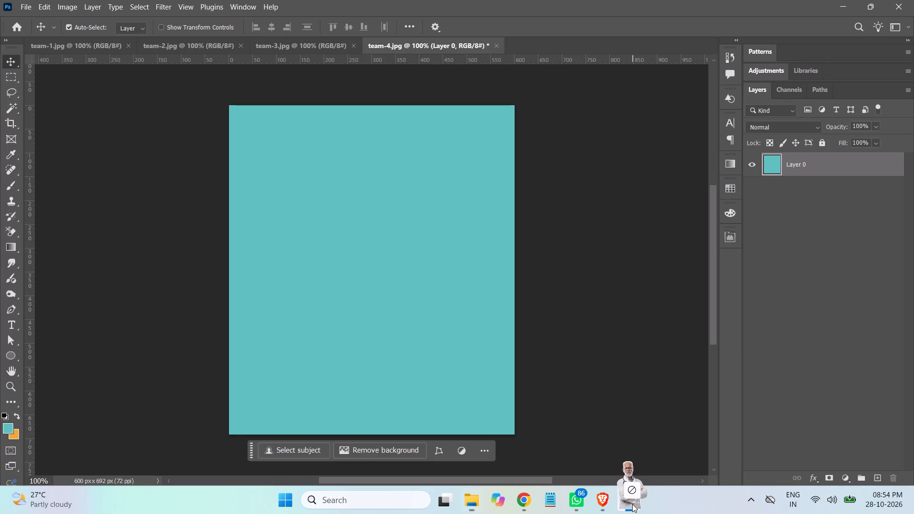
pyautogui.moveTo(632, 504); pyautogui.dragTo(397, 355)
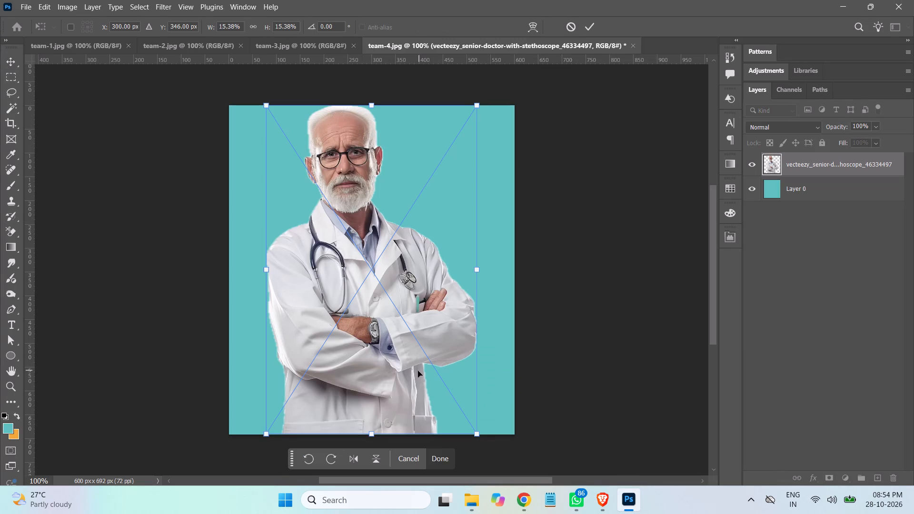
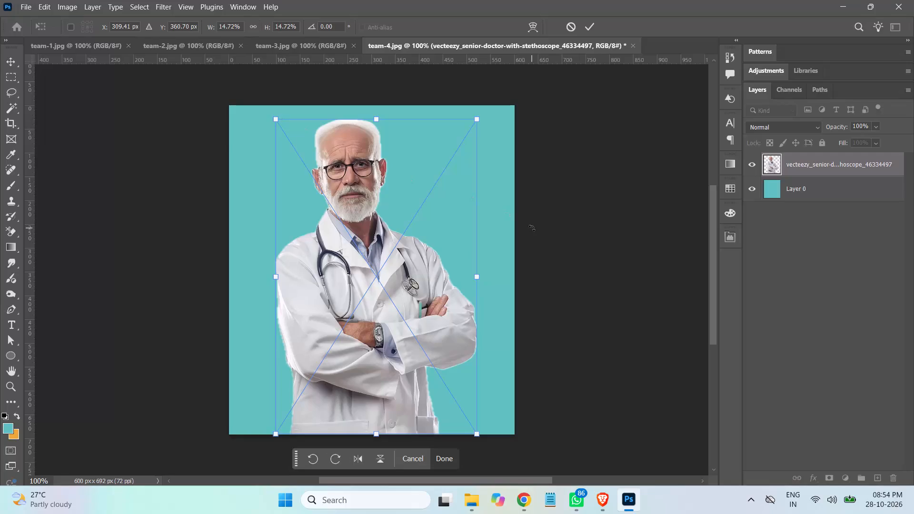
# Commit the placement of the senior-doctor-with-stethoscope image in team-4.jpg.
pyautogui.press('Return')
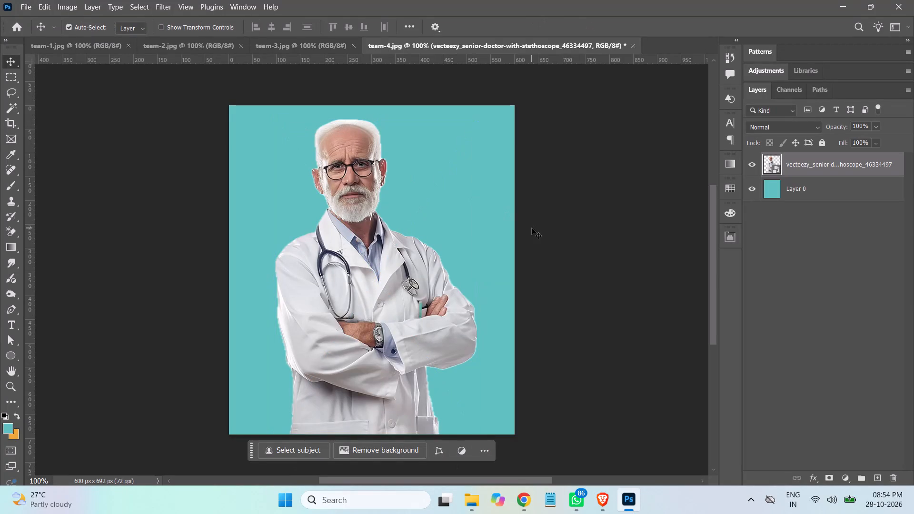
# Save a copy of the team-4 document as JPEG named team-4.jpg at quality 12 in the PSP-template images folder, replacing the existing file.
pyautogui.hotkey('ctrl', 's')
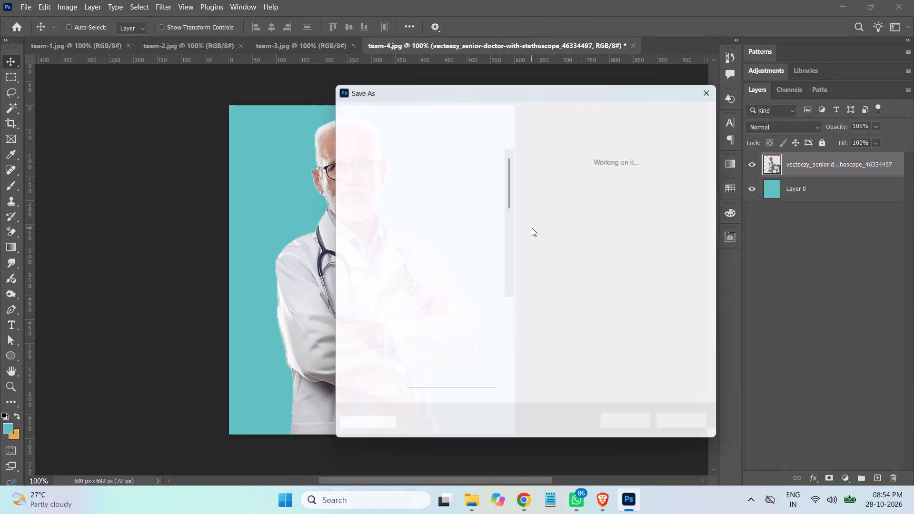
pyautogui.click(487, 326)
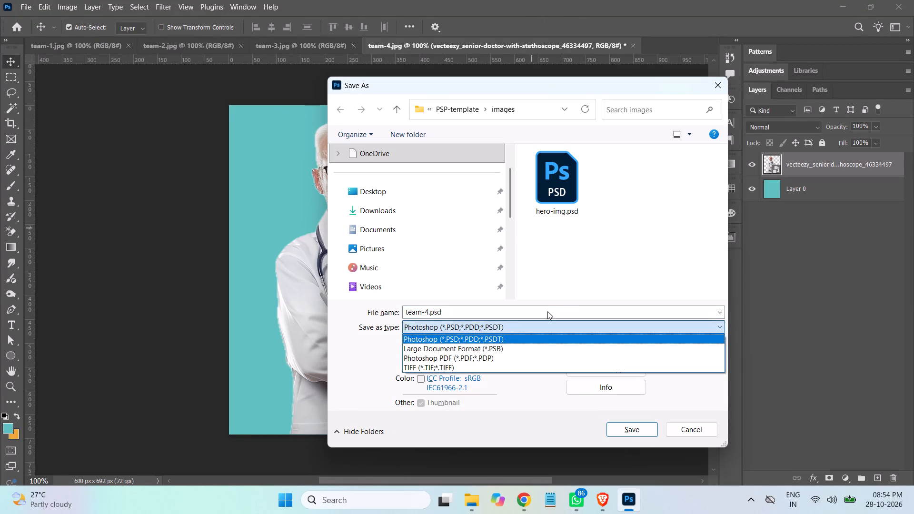
pyautogui.click(591, 276)
pyautogui.click(614, 368)
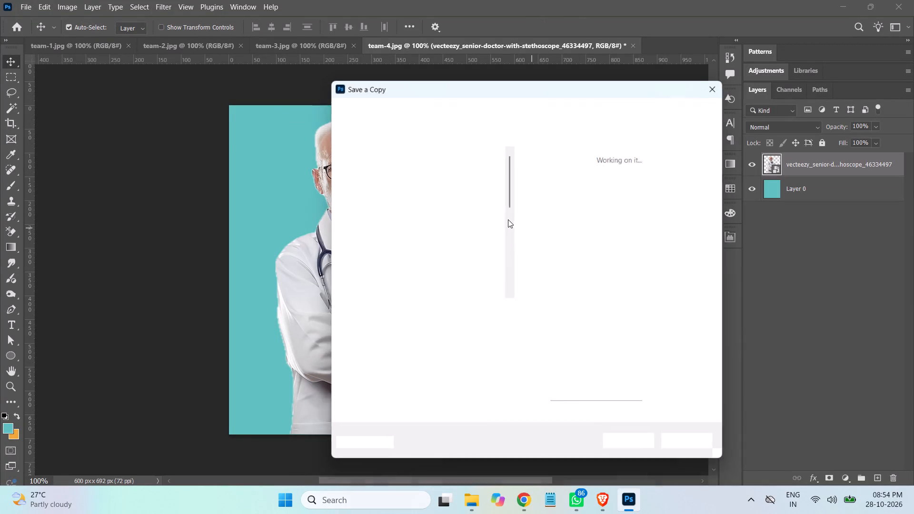
pyautogui.click(534, 330)
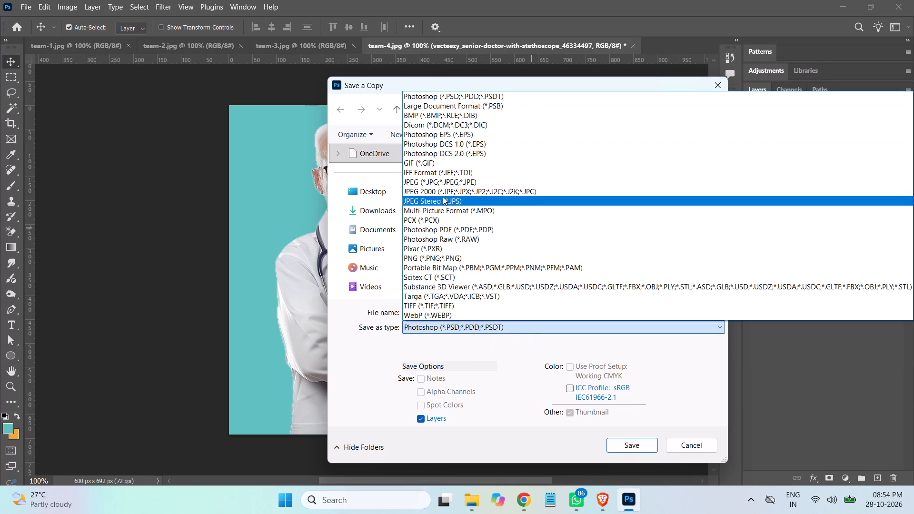
pyautogui.click(447, 183)
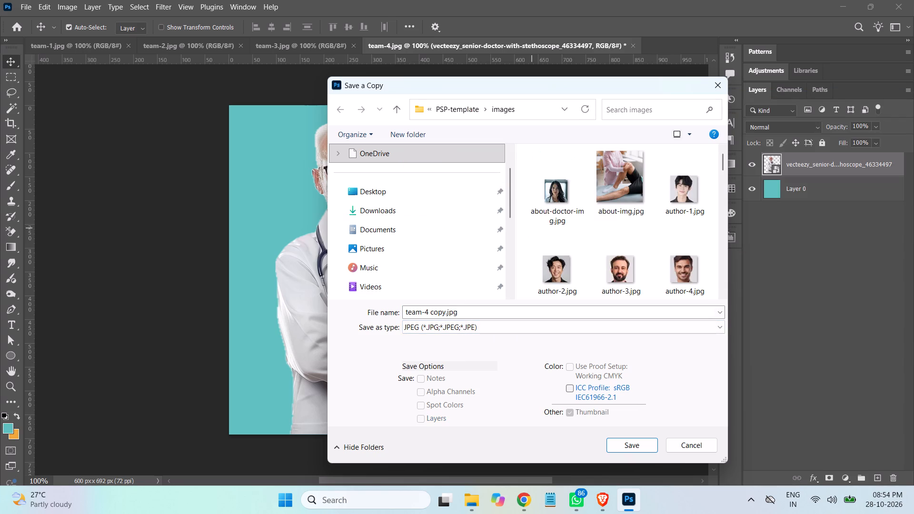
pyautogui.click(445, 311)
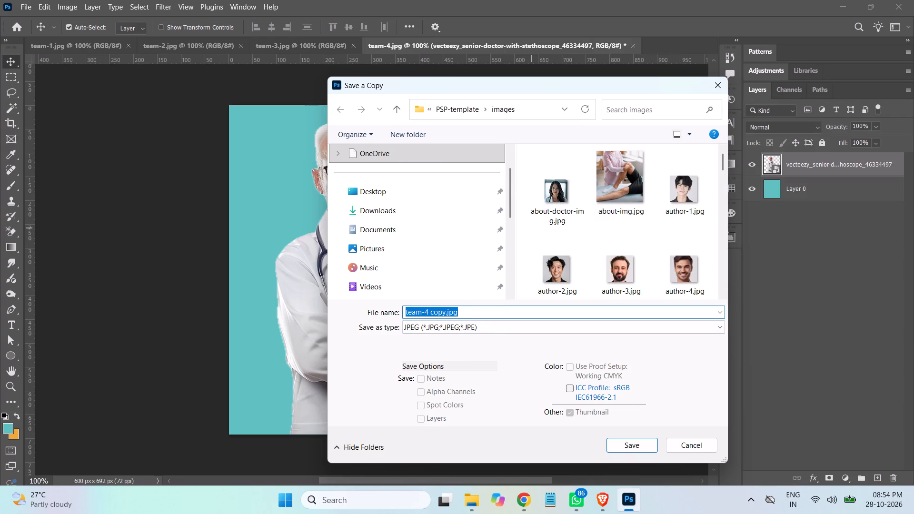
pyautogui.click(445, 312)
pyautogui.press('BackSpace')
pyautogui.press('BackSpace')
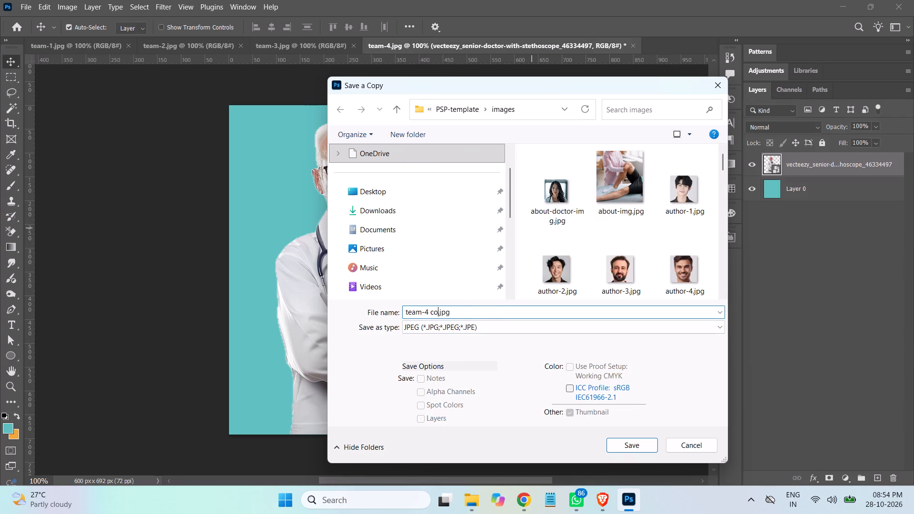
pyautogui.press('BackSpace')
pyautogui.press('BackSpace')
pyautogui.press('BackSpace')
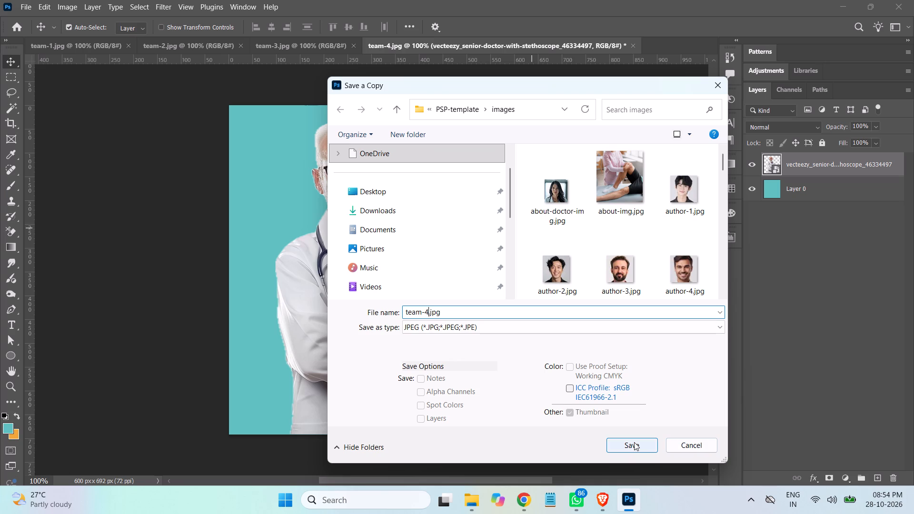
pyautogui.click(634, 442)
pyautogui.click(485, 251)
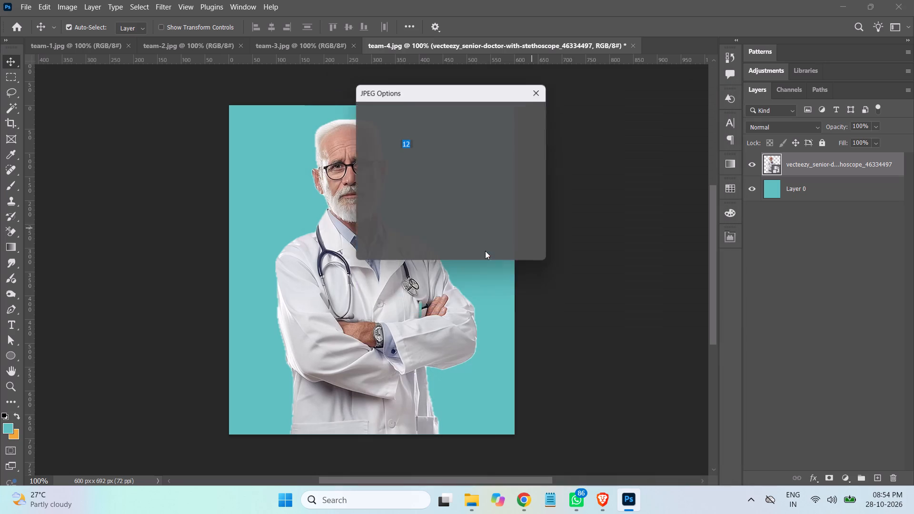
pyautogui.click(521, 114)
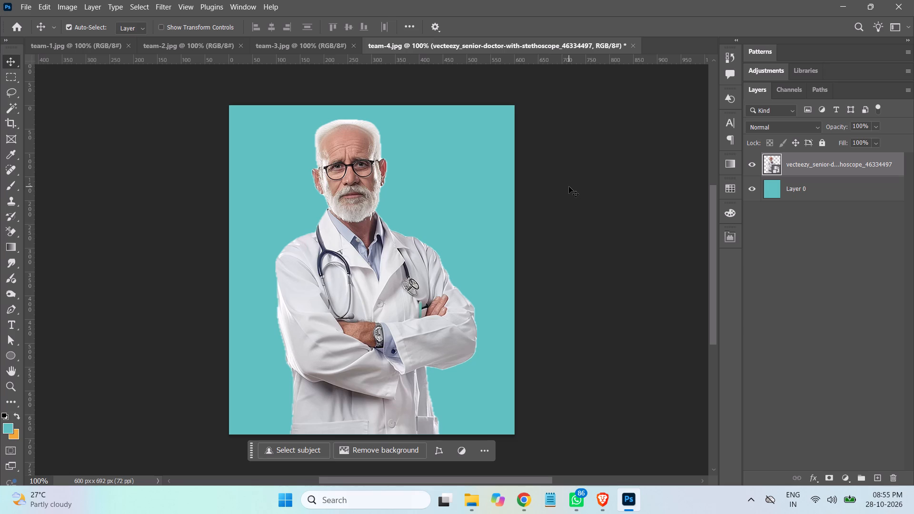
# Close the team-4.jpg document without saving its changes.
pyautogui.click(634, 45)
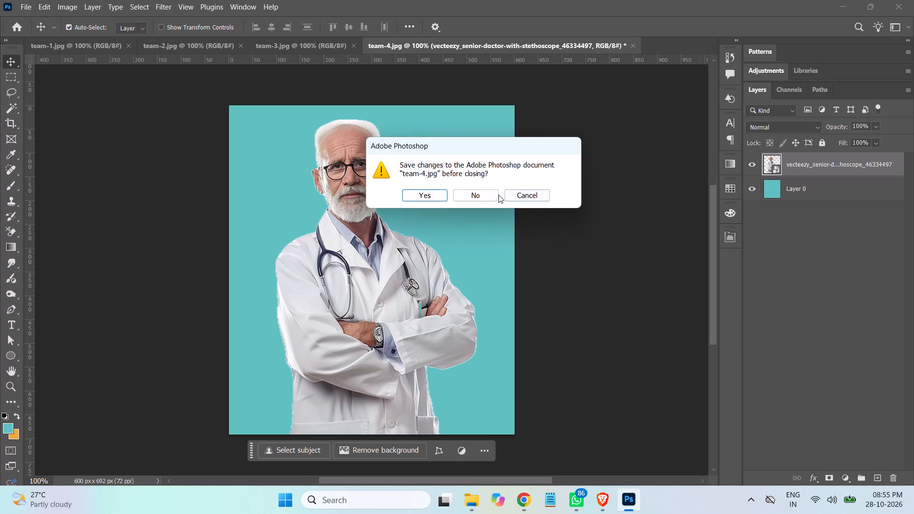
pyautogui.click(473, 193)
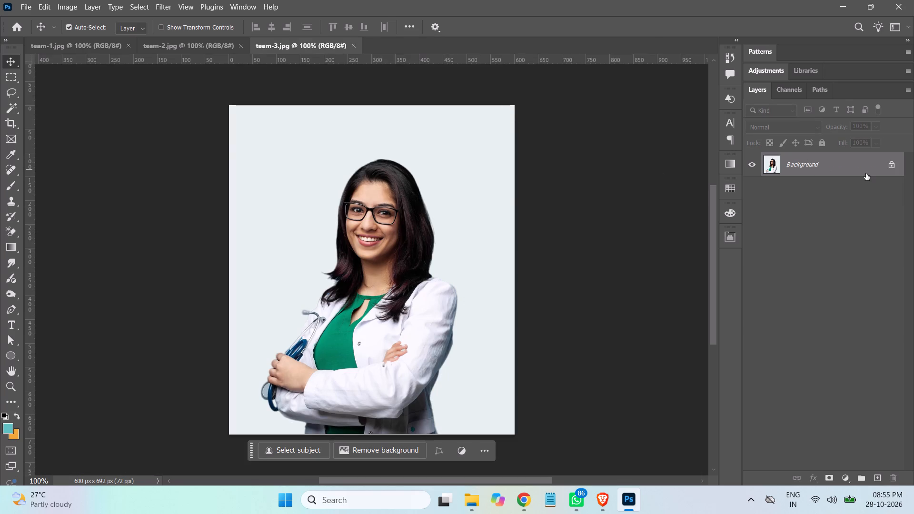
# Convert the Background of team-3.jpg into Layer 0 and fill it with the teal foreground colour.
pyautogui.doubleClick(863, 169)
pyautogui.click(556, 137)
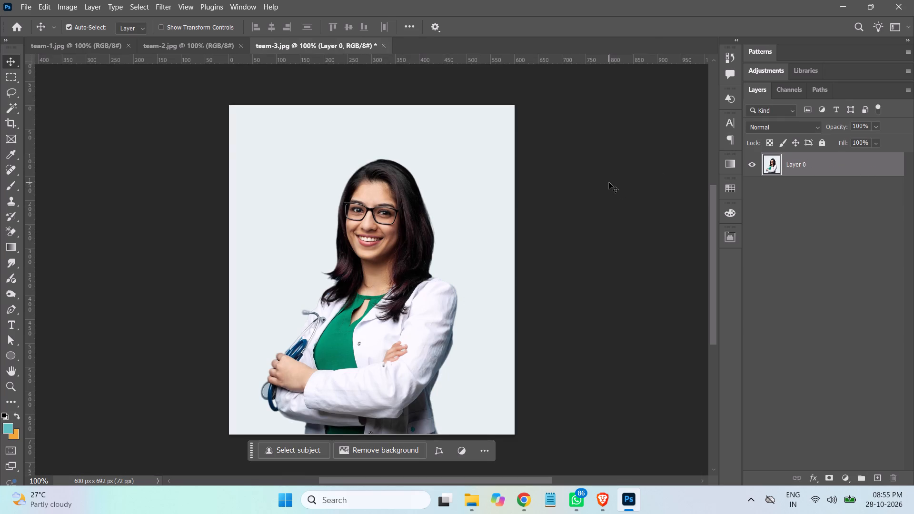
pyautogui.press('super+BackSpace')
pyautogui.press('super+BackSpace')
pyautogui.hotkey('alt', 'BackSpace')
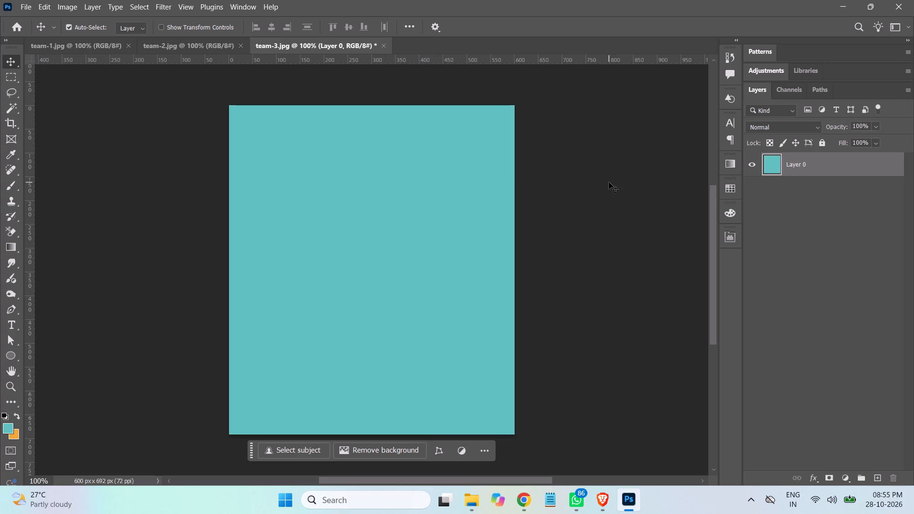
# Place the vecteezy ai-generated portrait-of-young-doctor-man PNG from the Physiotherapy Service folder into team-3.jpg.
pyautogui.click(471, 503)
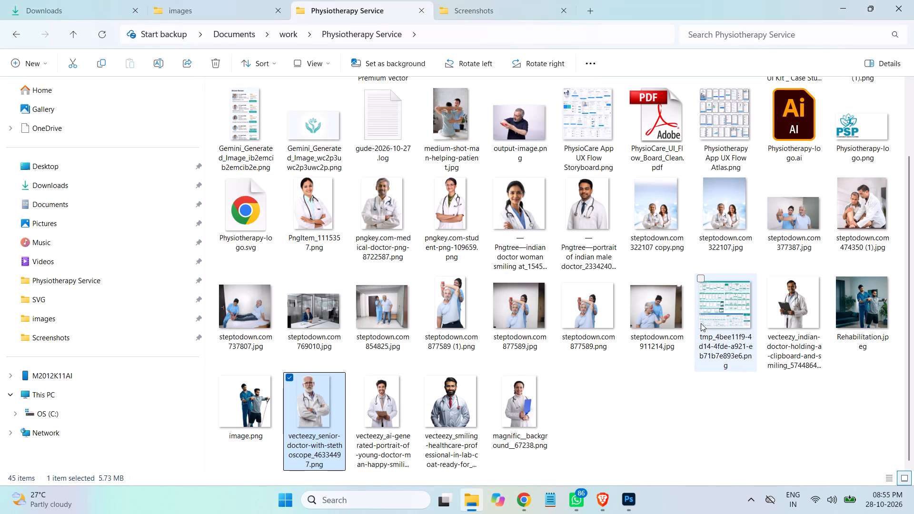
pyautogui.moveTo(392, 421); pyautogui.dragTo(614, 450)
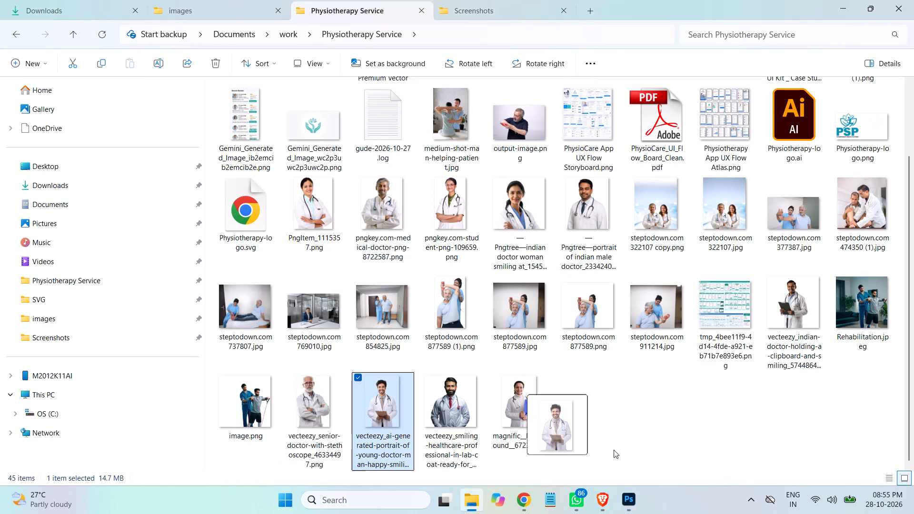
pyautogui.moveTo(614, 450); pyautogui.dragTo(404, 360)
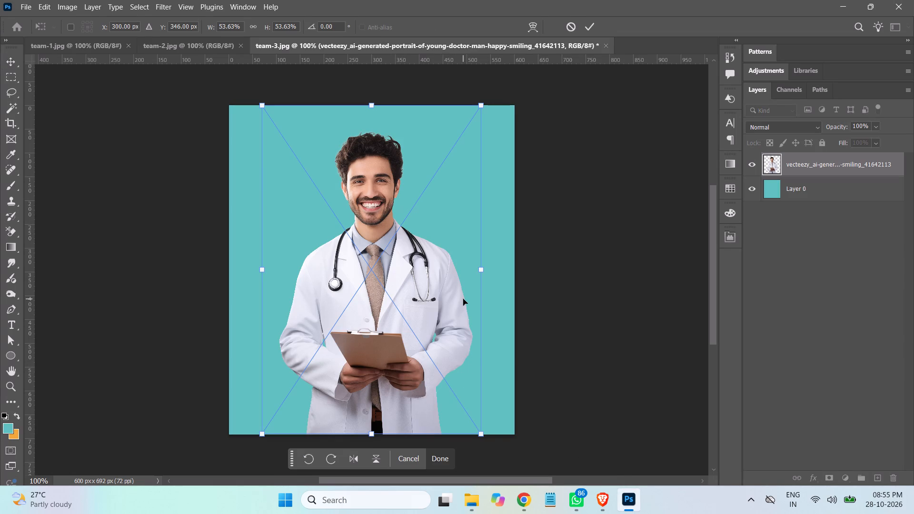
pyautogui.press('Return')
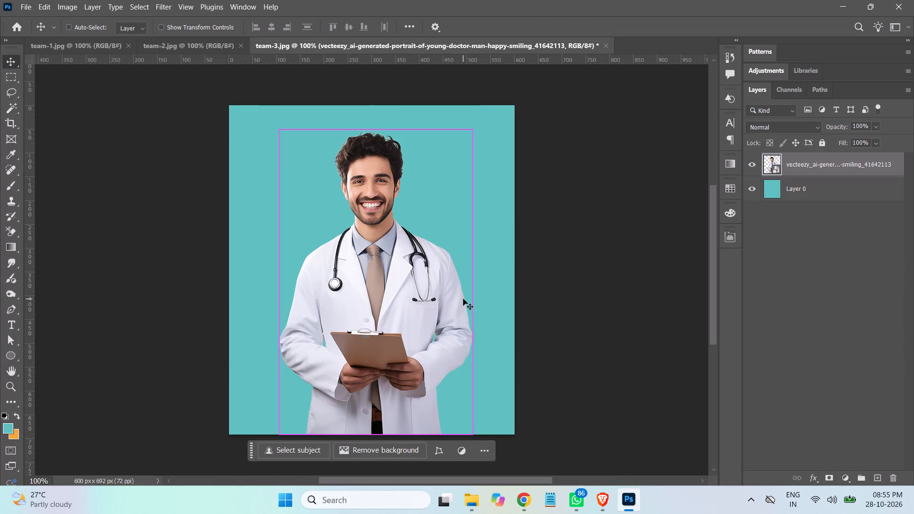
# Save a copy of the team-3 document as JPEG named team-3.jpg at quality 12 in the PSP-template images folder, replacing the existing file.
pyautogui.hotkey('ctrl', 's')
pyautogui.click(596, 370)
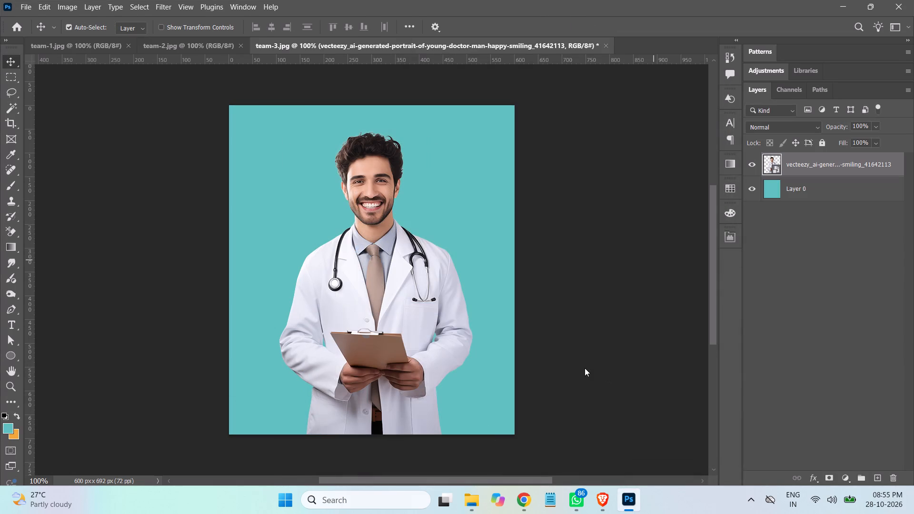
pyautogui.click(510, 329)
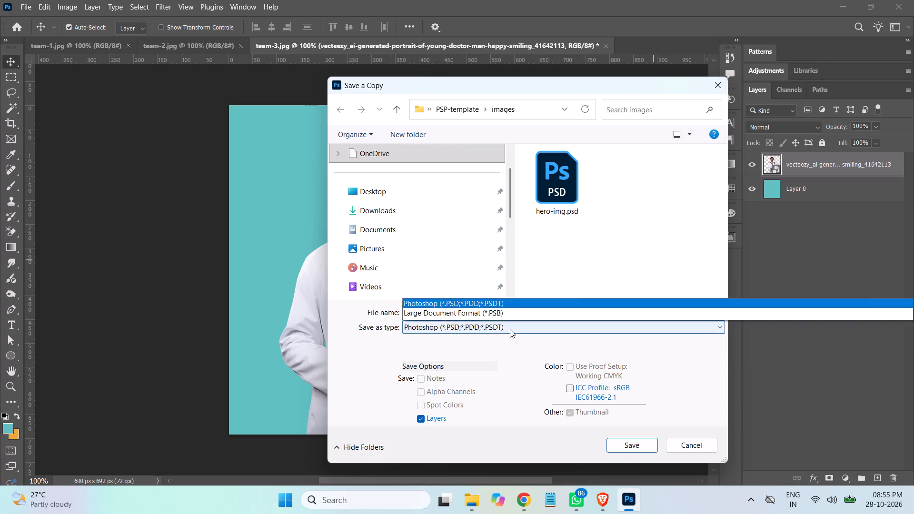
pyautogui.click(469, 184)
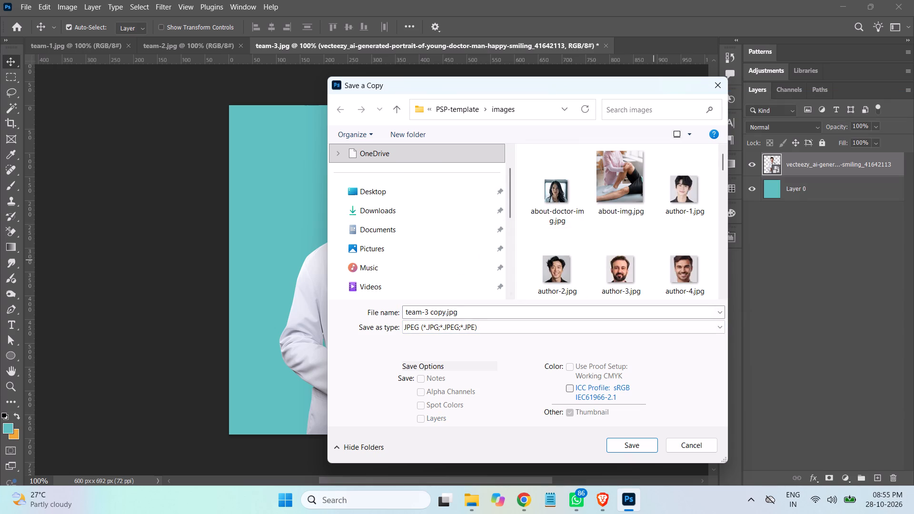
pyautogui.click(438, 309)
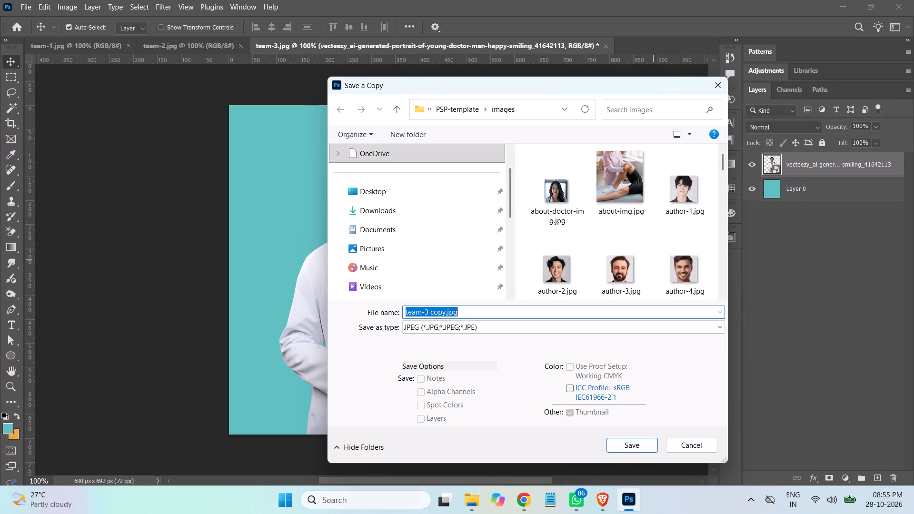
pyautogui.click(446, 310)
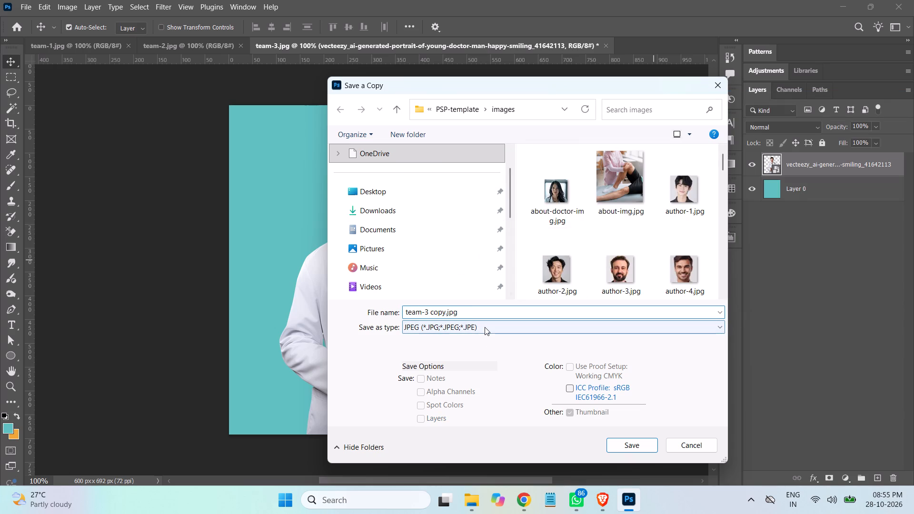
pyautogui.press('BackSpace')
pyautogui.press('BackSpace')
pyautogui.press('BackSpace')
pyautogui.press('BackSpace')
pyautogui.press('BackSpace')
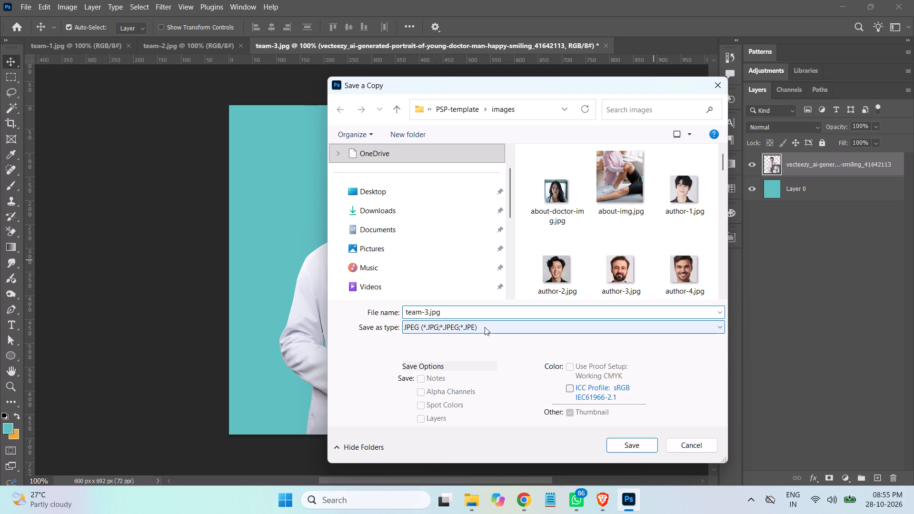
pyautogui.click(626, 446)
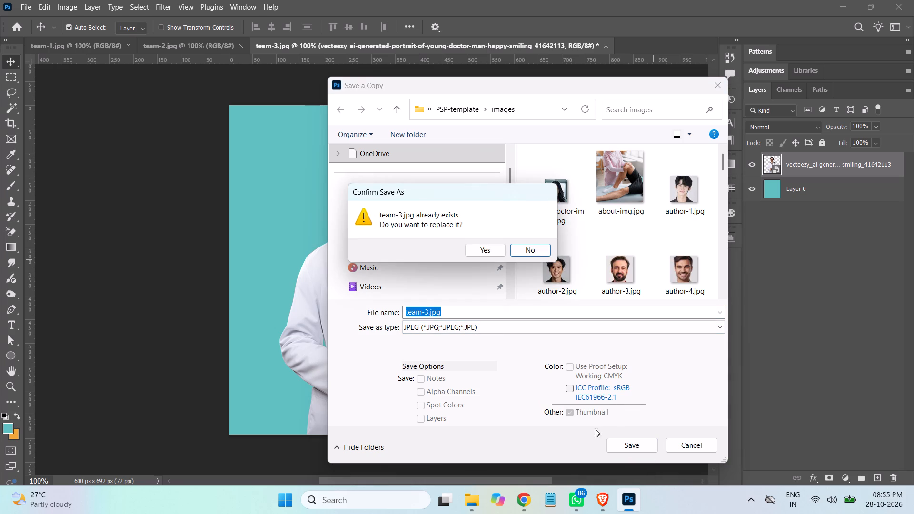
pyautogui.click(486, 255)
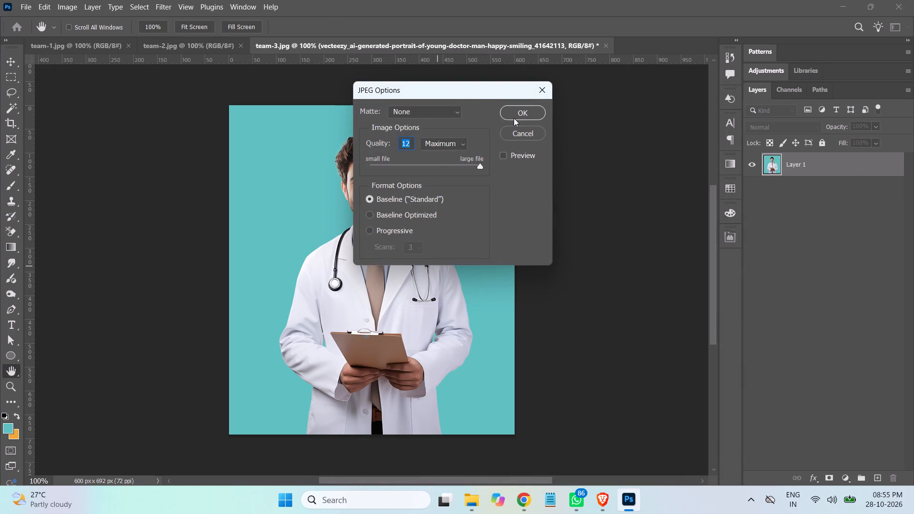
pyautogui.click(514, 115)
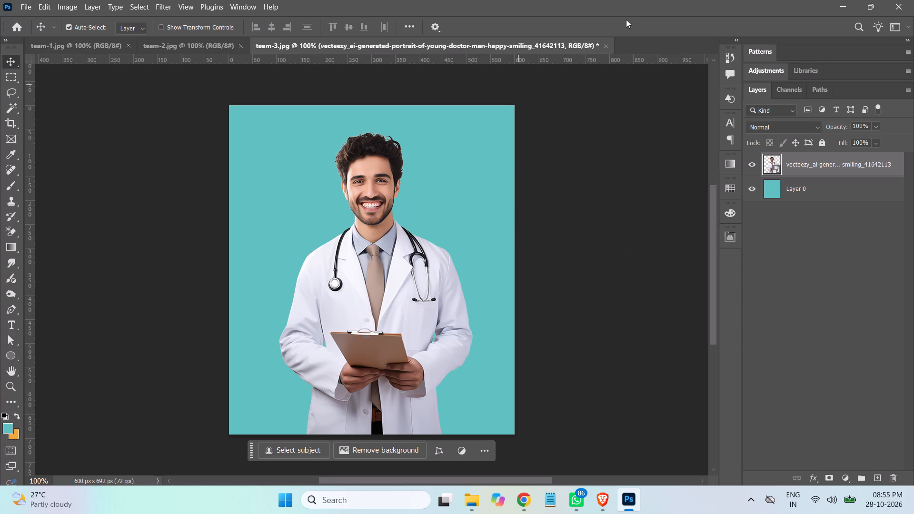
# Close the team-3.jpg document without saving its changes.
pyautogui.click(607, 48)
pyautogui.click(485, 197)
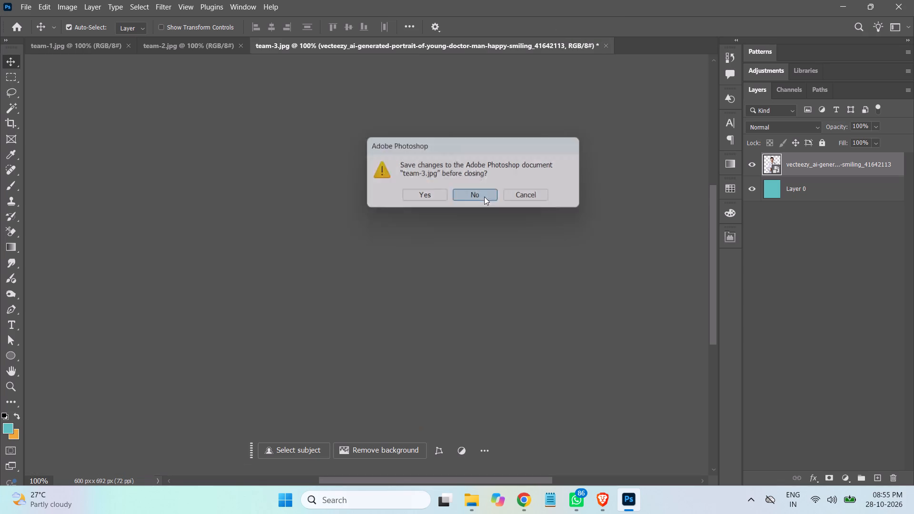
# Convert the Background of team-2.jpg into Layer 0 and fill it with the teal foreground colour.
pyautogui.doubleClick(850, 165)
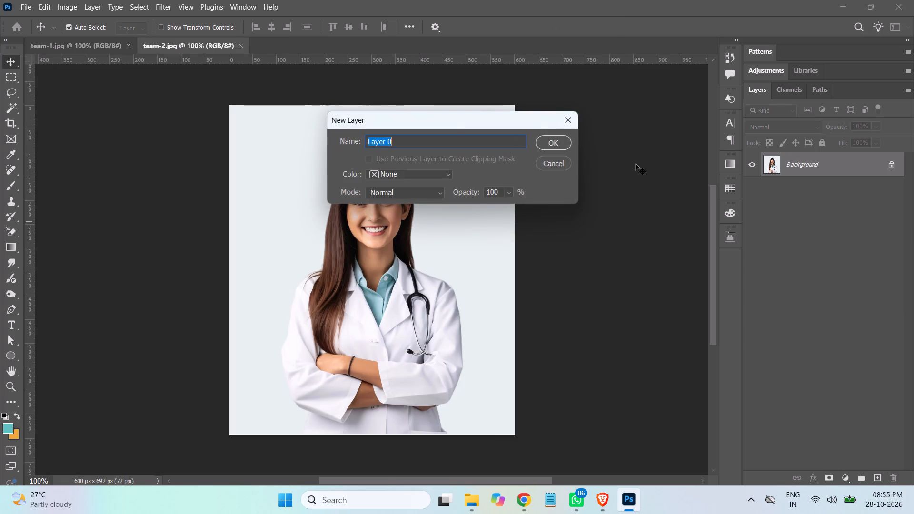
pyautogui.click(553, 141)
pyautogui.hotkey('alt', 'BackSpace')
pyautogui.hotkey('alt', 'BackSpace')
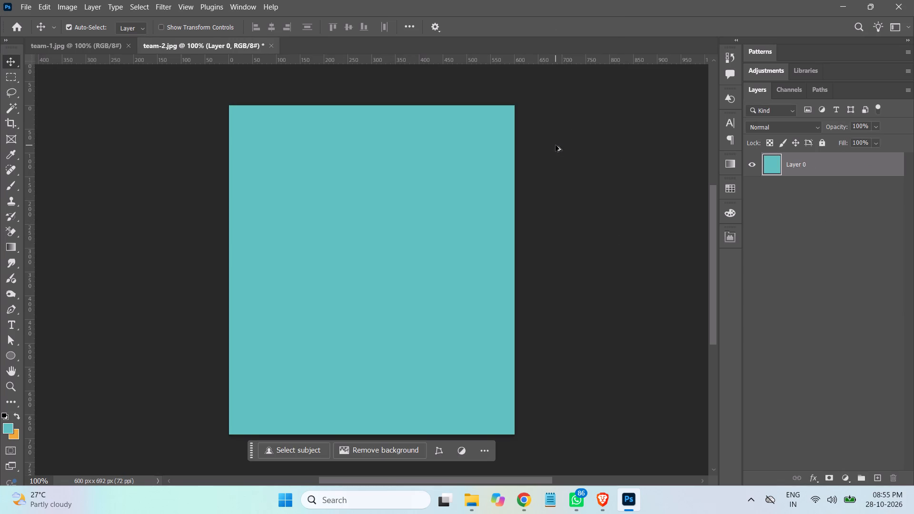
# Place the vecteezy smiling-healthcare-professional PNG from the Physiotherapy Service folder into team-2.jpg, scaled to about 16.19% and centred on the canvas's bottom edge.
pyautogui.click(468, 507)
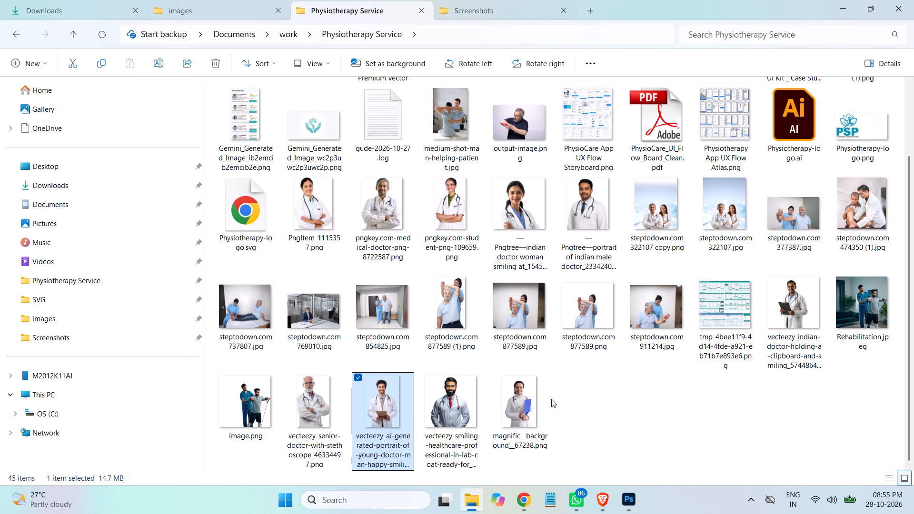
pyautogui.moveTo(462, 417); pyautogui.dragTo(626, 453)
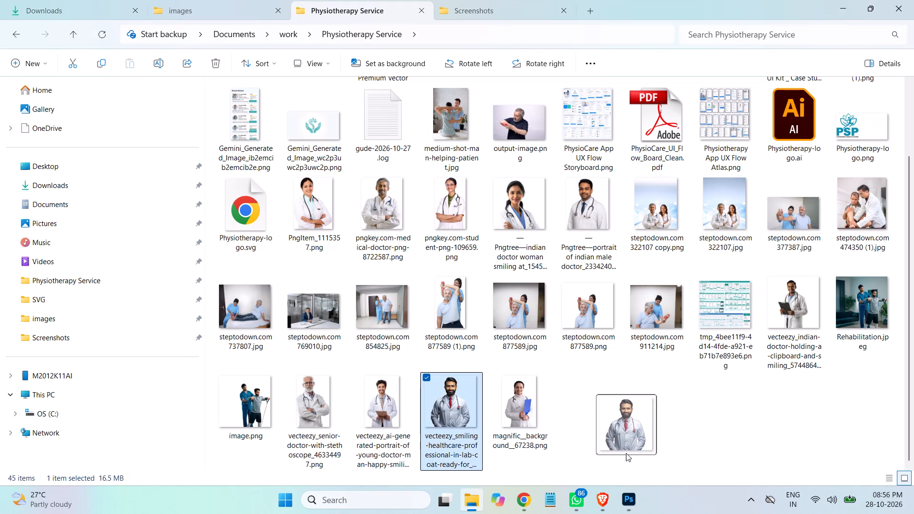
pyautogui.moveTo(626, 453); pyautogui.dragTo(633, 464)
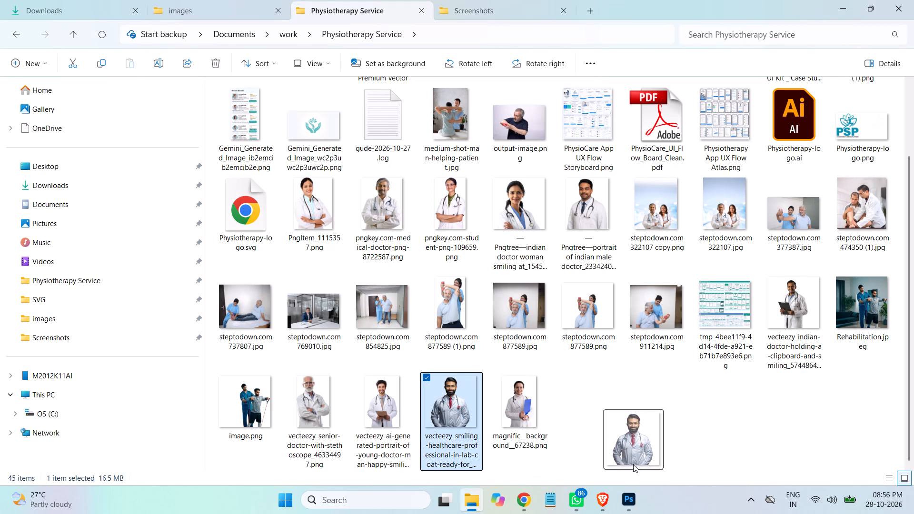
pyautogui.moveTo(633, 464); pyautogui.dragTo(345, 321)
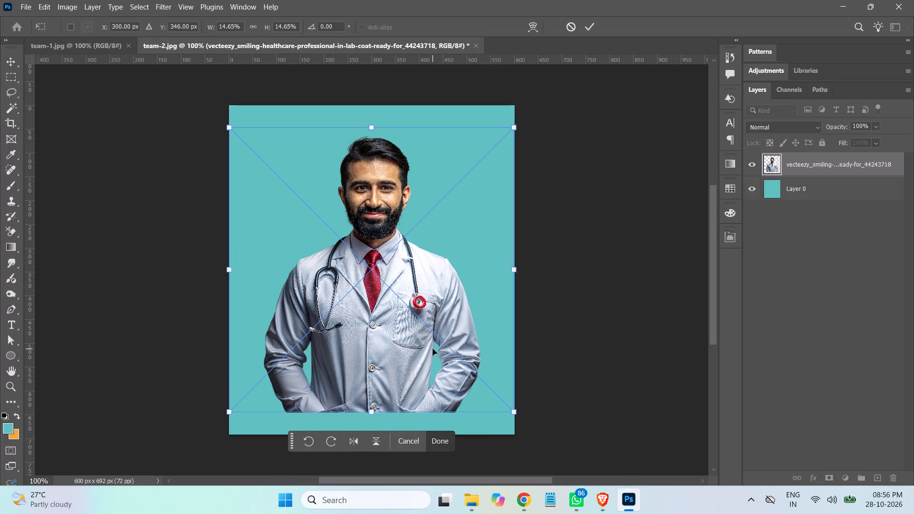
pyautogui.moveTo(417, 352); pyautogui.dragTo(420, 376)
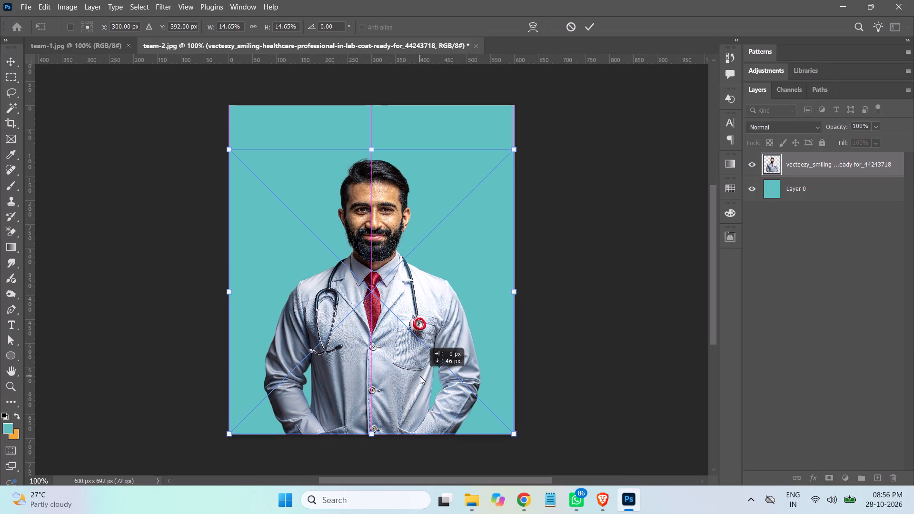
pyautogui.moveTo(420, 376); pyautogui.dragTo(419, 376)
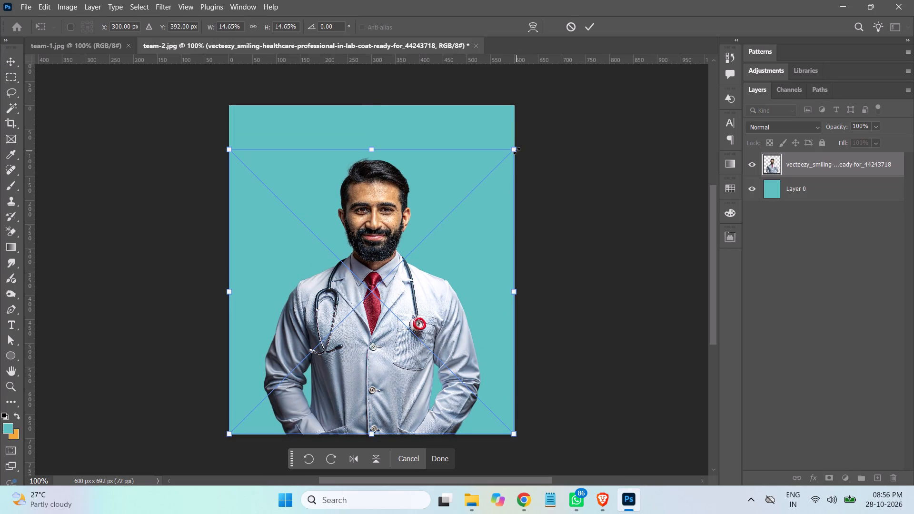
pyautogui.keyDown('shift'); pyautogui.moveTo(517, 151); pyautogui.dragTo(536, 111); pyautogui.keyUp('shift')
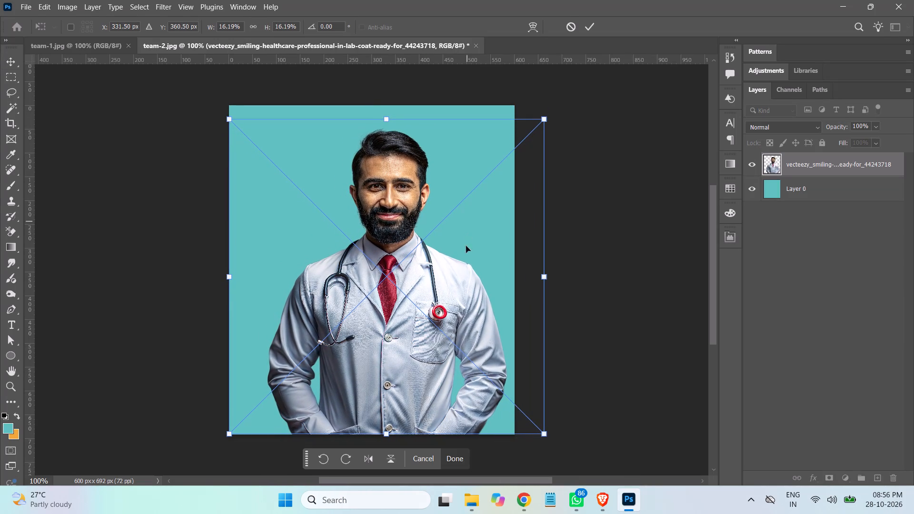
pyautogui.moveTo(447, 302); pyautogui.dragTo(432, 303)
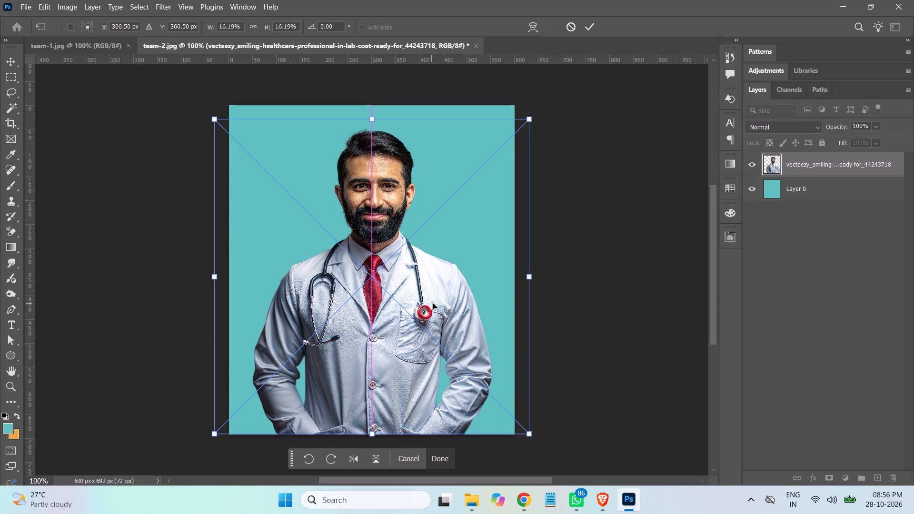
pyautogui.press('Return')
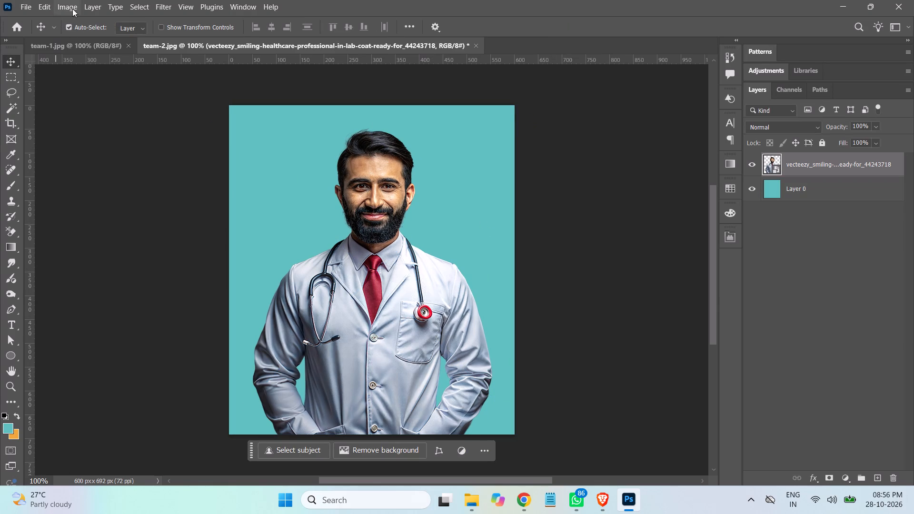
# Save a copy of the team-2 document as JPEG named team-2.jpg in the PSP-template images folder, replacing the existing file.
pyautogui.click(25, 8)
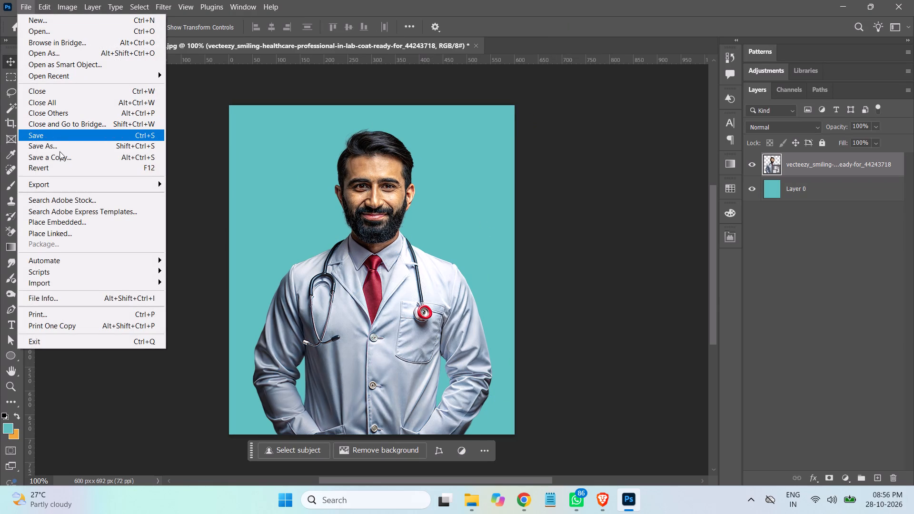
pyautogui.click(59, 159)
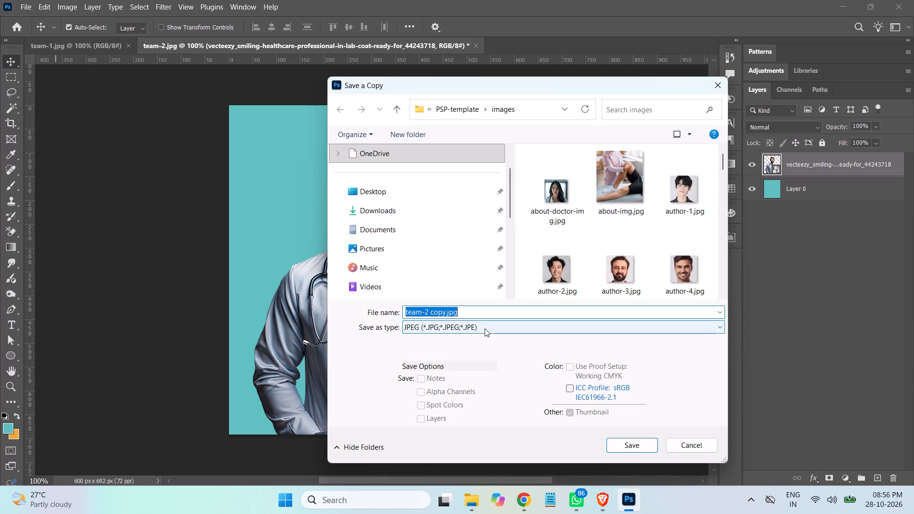
pyautogui.click(444, 314)
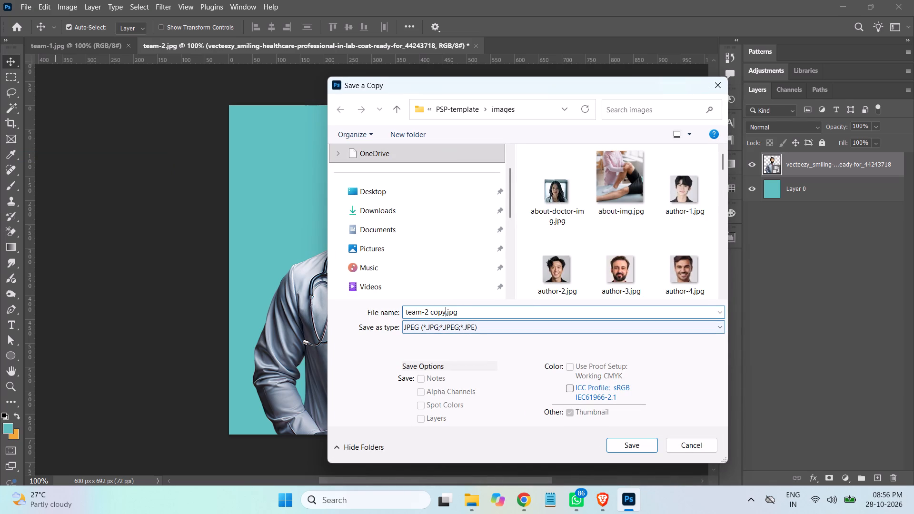
pyautogui.press('BackSpace')
pyautogui.press('BackSpace')
pyautogui.press('BackSpace')
pyautogui.press('BackSpace')
pyautogui.press('BackSpace')
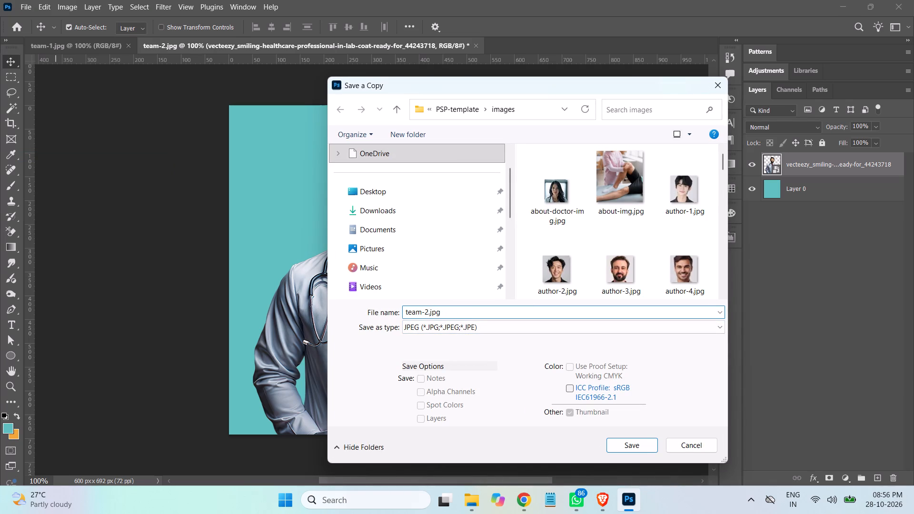
pyautogui.click(640, 446)
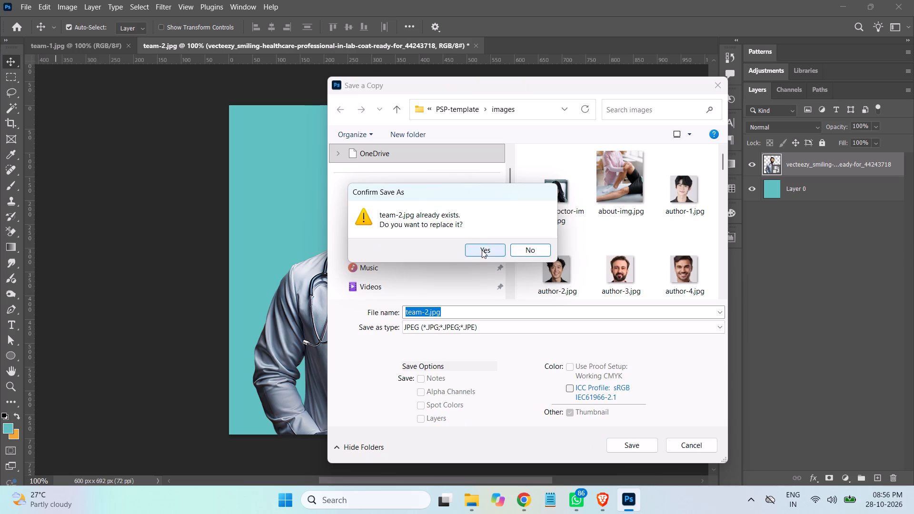
pyautogui.click(482, 250)
pyautogui.click(524, 110)
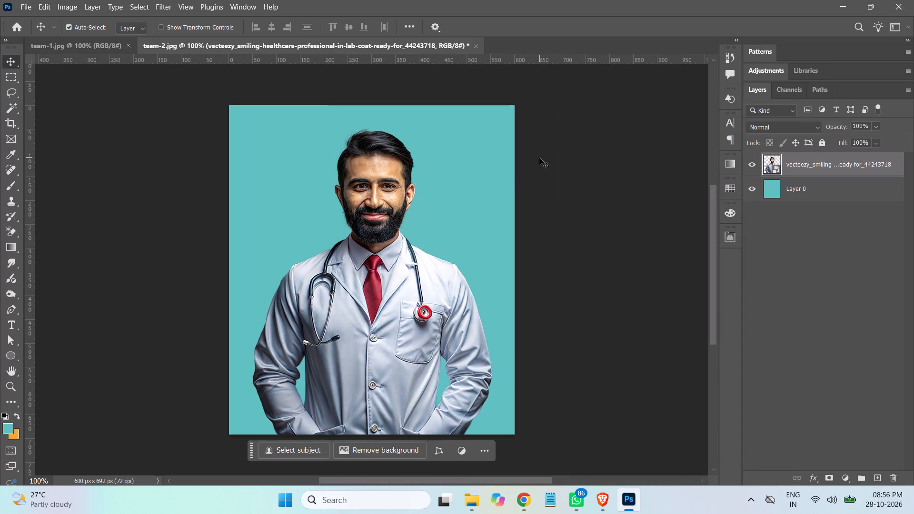
# Close the team-2.jpg document without saving its changes.
pyautogui.click(476, 45)
pyautogui.click(471, 192)
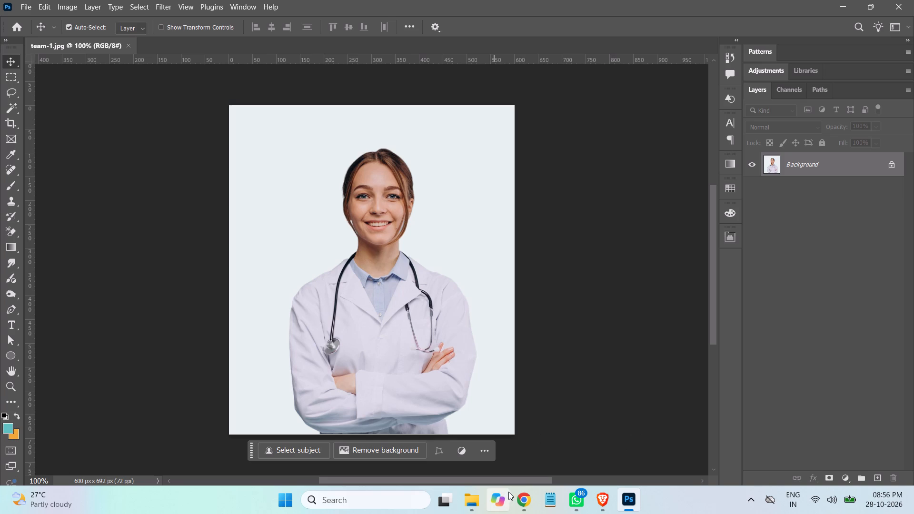
# Convert the Background of team-1.jpg into Layer 0 and fill it with the teal foreground colour.
pyautogui.doubleClick(836, 168)
pyautogui.click(551, 142)
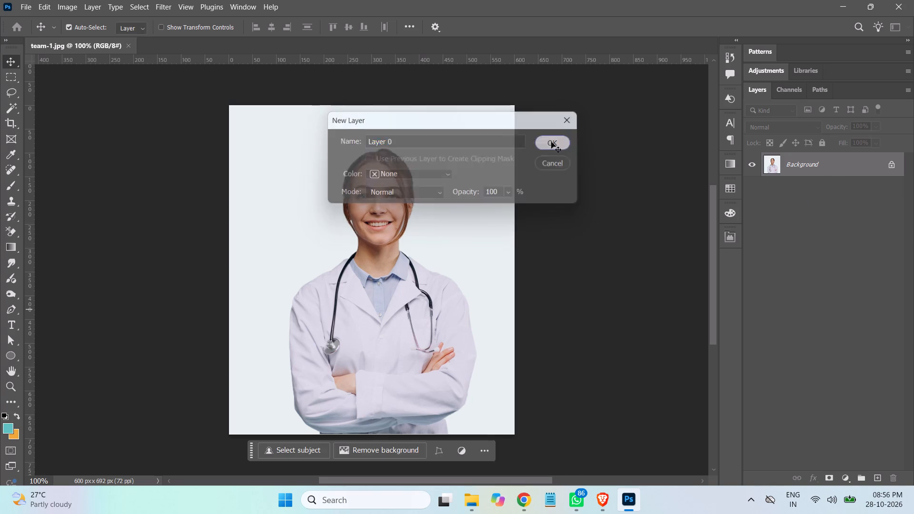
pyautogui.hotkey('alt', 'BackSpace')
pyautogui.hotkey('alt', 'BackSpace')
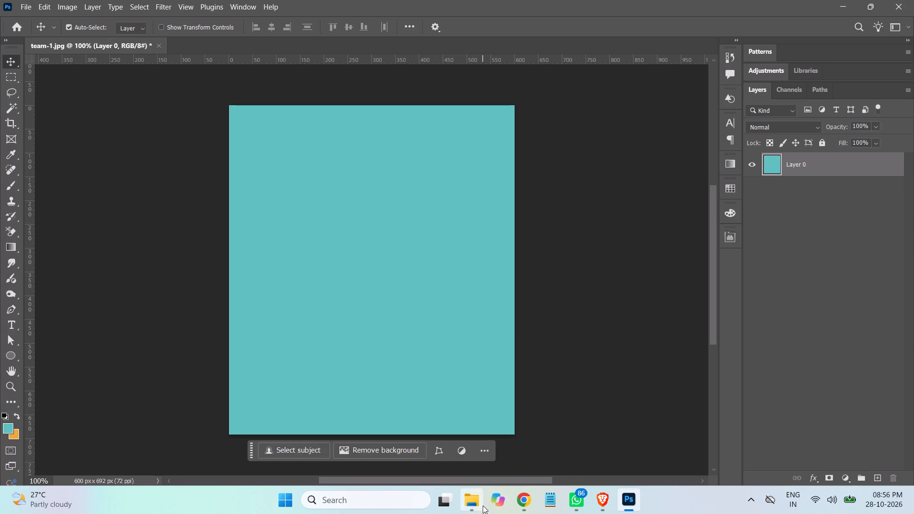
# Place the Pngtree portrait of indian male doctor PNG from the Physiotherapy Service folder into team-1.jpg, scaled to about 22.15% against the bottom edge.
pyautogui.click(472, 496)
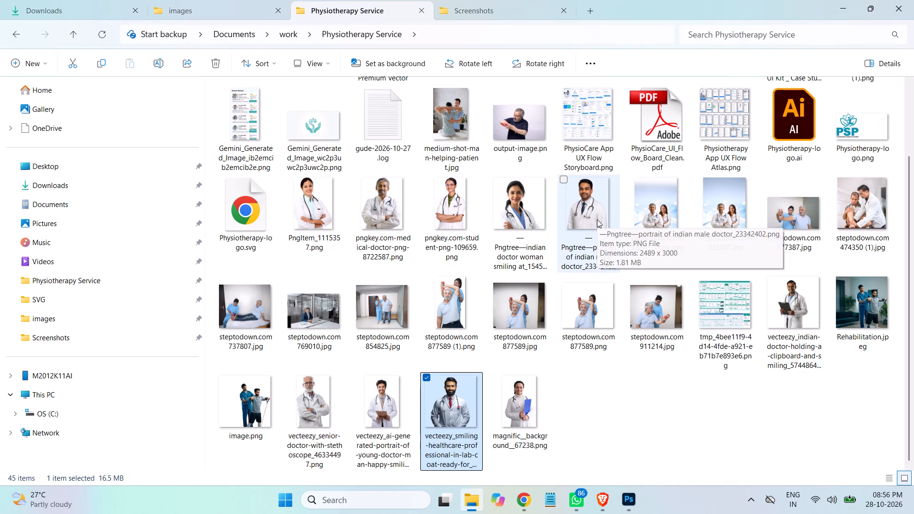
pyautogui.moveTo(595, 219); pyautogui.dragTo(633, 513)
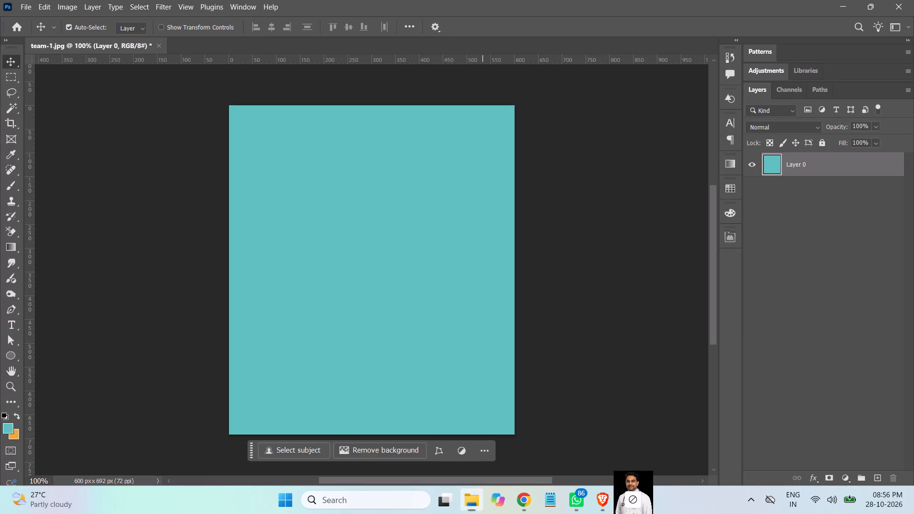
pyautogui.moveTo(633, 513); pyautogui.dragTo(424, 376)
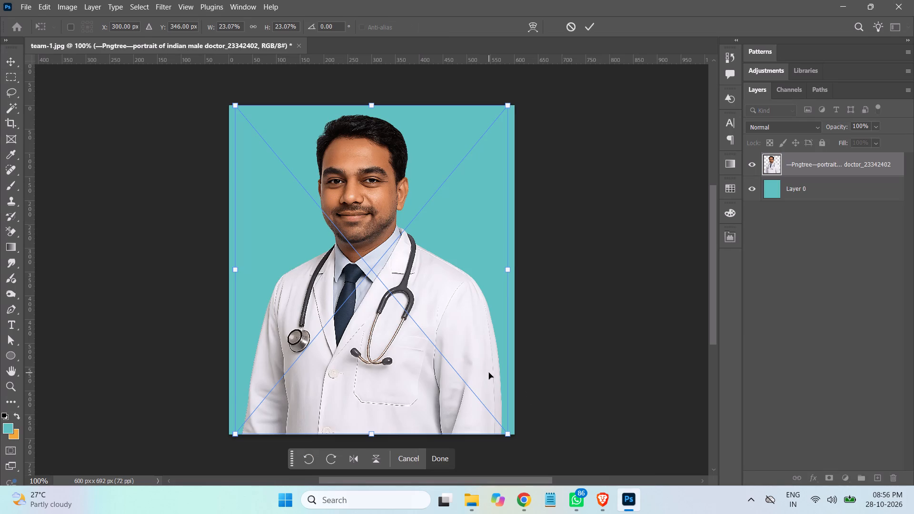
pyautogui.keyDown('shift'); pyautogui.moveTo(236, 106); pyautogui.dragTo(246, 119); pyautogui.keyUp('shift')
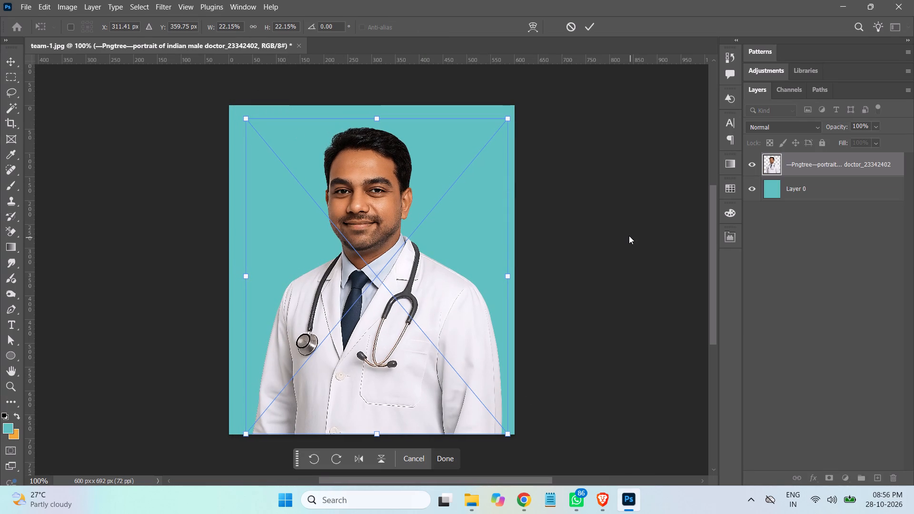
pyautogui.press('Return')
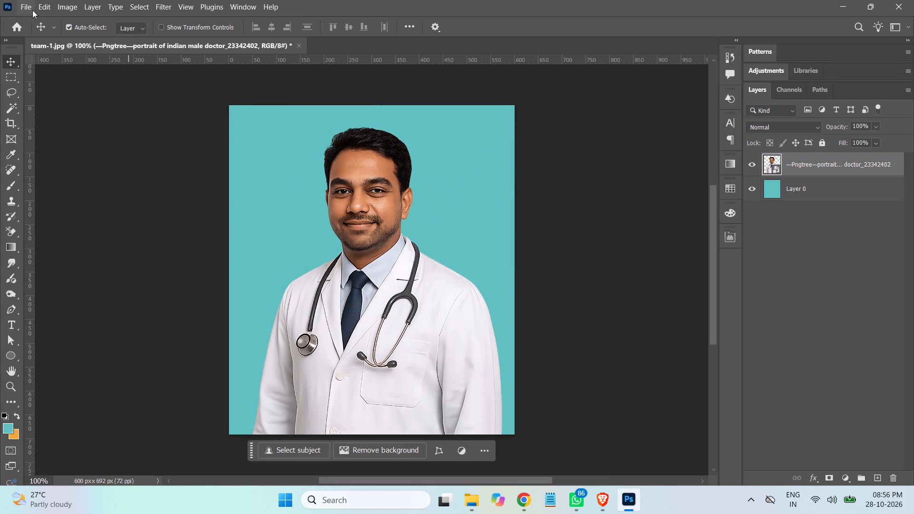
# Save a copy of the team-1 document as JPEG named team-1.jpg at quality 12 in the PSP-template images folder, replacing the existing file.
pyautogui.click(26, 8)
pyautogui.click(66, 150)
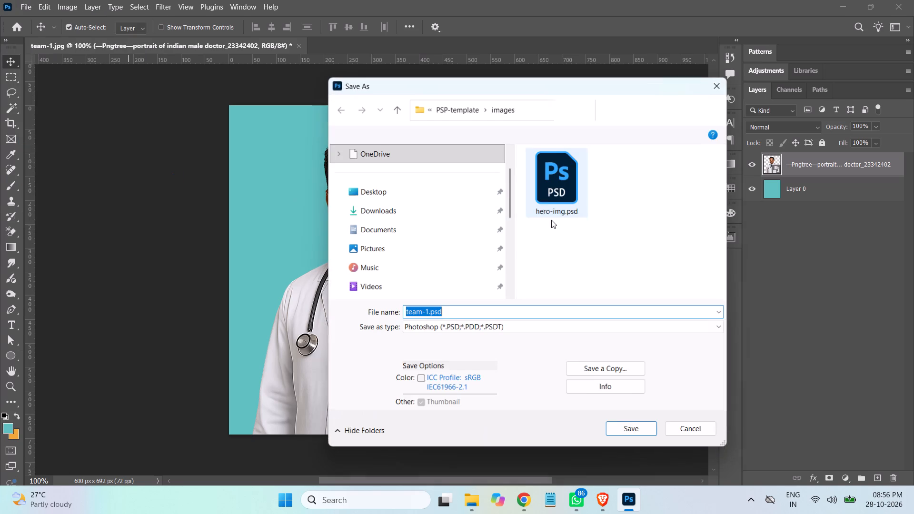
pyautogui.click(603, 369)
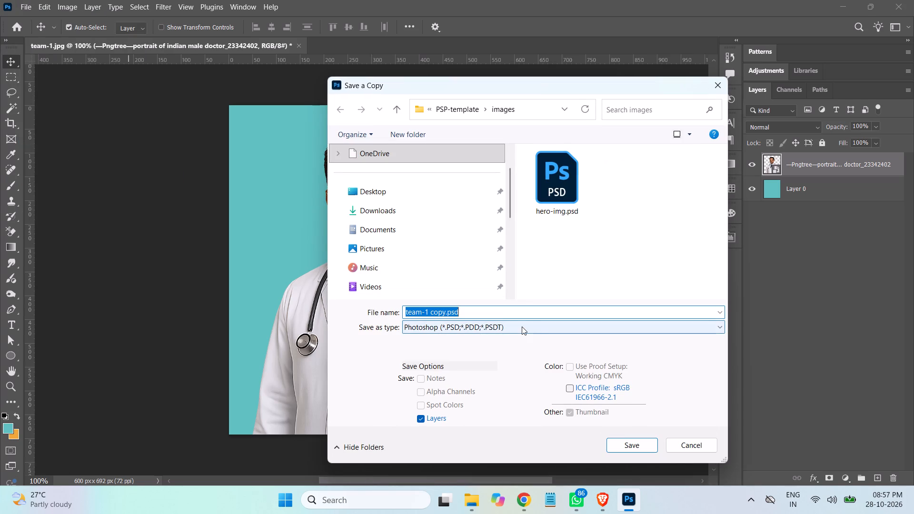
pyautogui.click(521, 329)
pyautogui.click(465, 186)
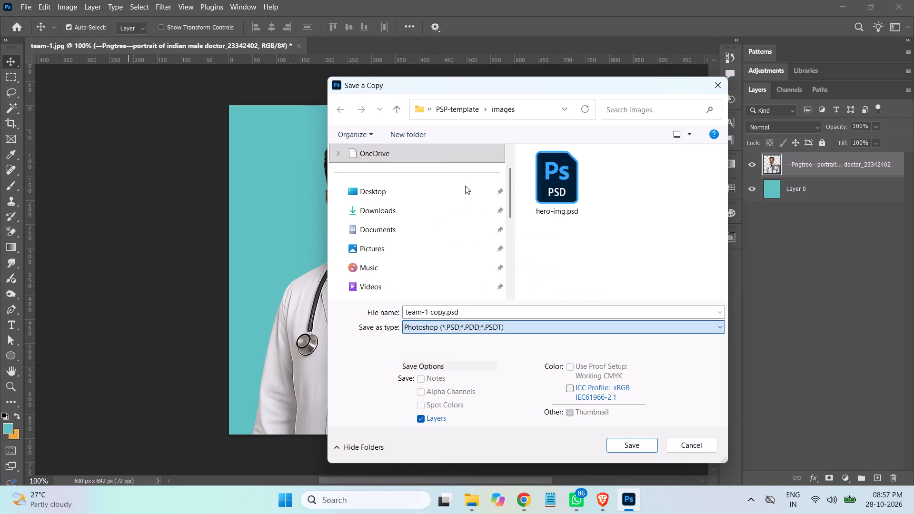
pyautogui.click(445, 314)
pyautogui.click(446, 310)
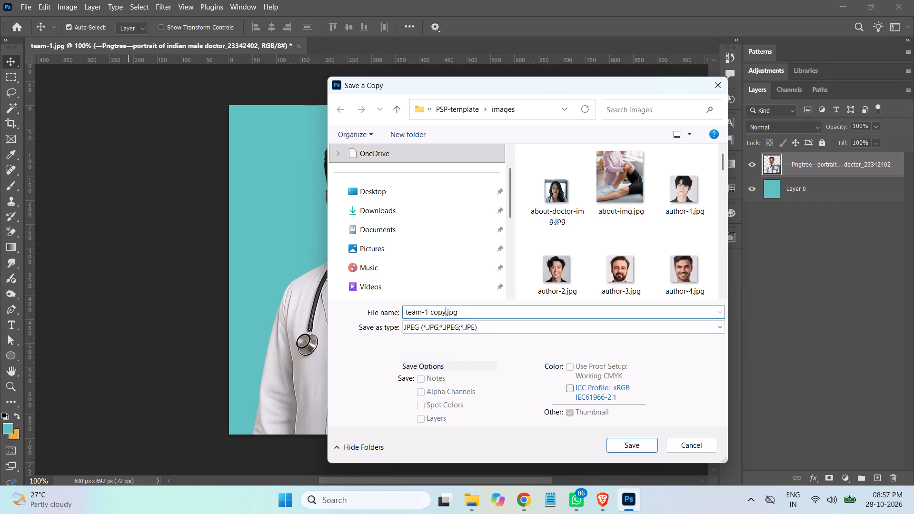
pyautogui.press('BackSpace')
pyautogui.press('BackSpace')
pyautogui.press('BackSpace')
pyautogui.press('BackSpace')
pyautogui.press('BackSpace')
pyautogui.click(634, 445)
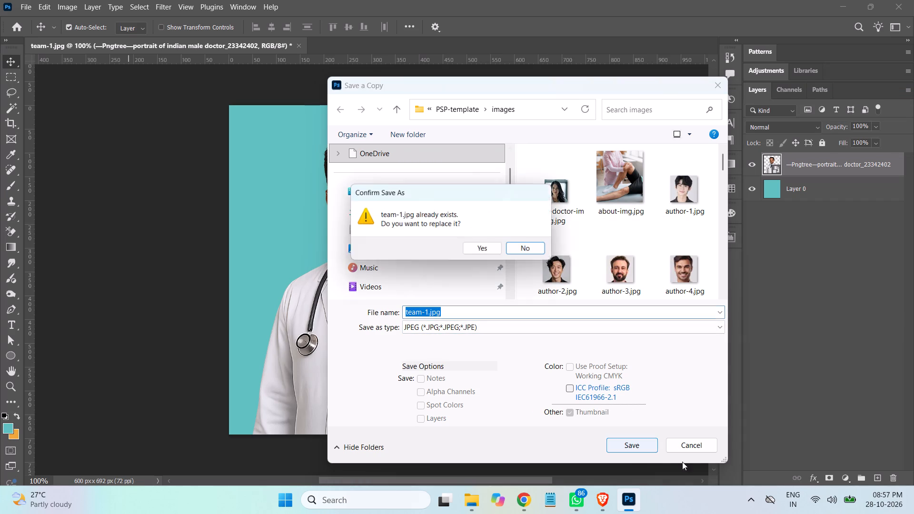
pyautogui.click(487, 250)
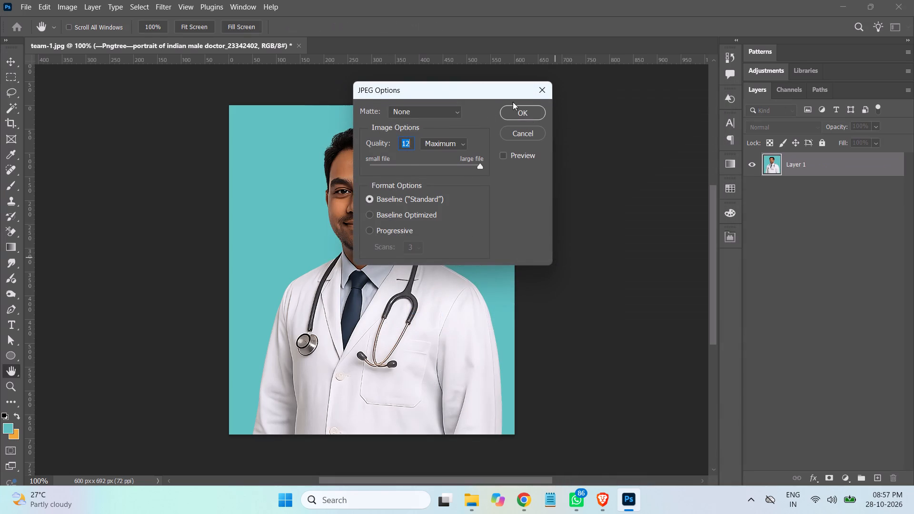
pyautogui.click(529, 114)
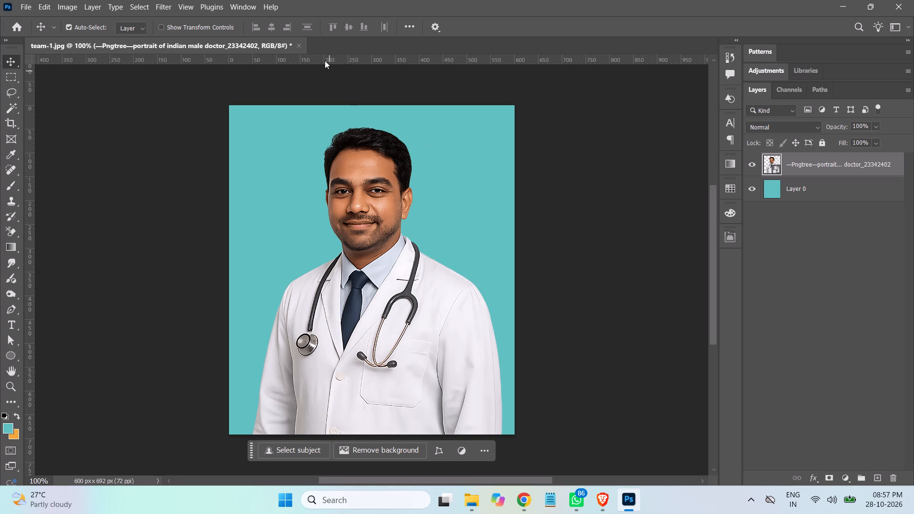
# Close the team-1.jpg document without saving its changes and quit Photoshop.
pyautogui.click(301, 46)
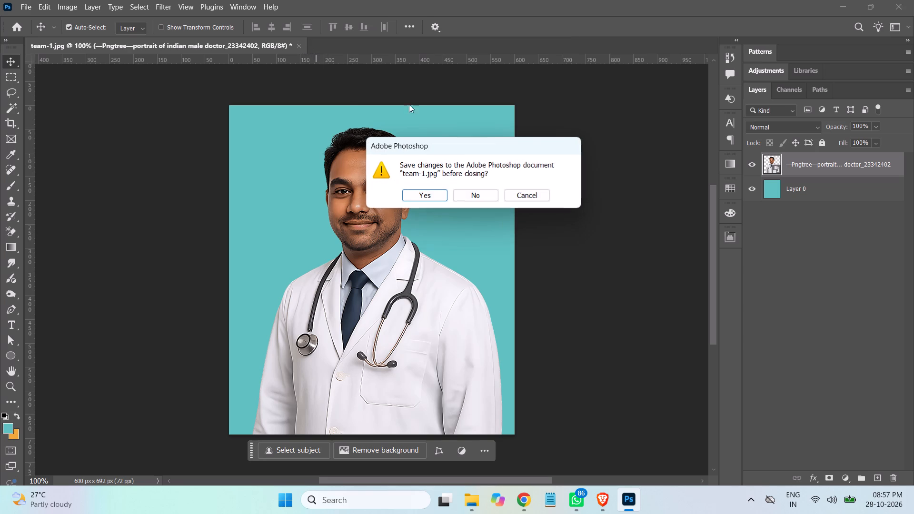
pyautogui.click(480, 195)
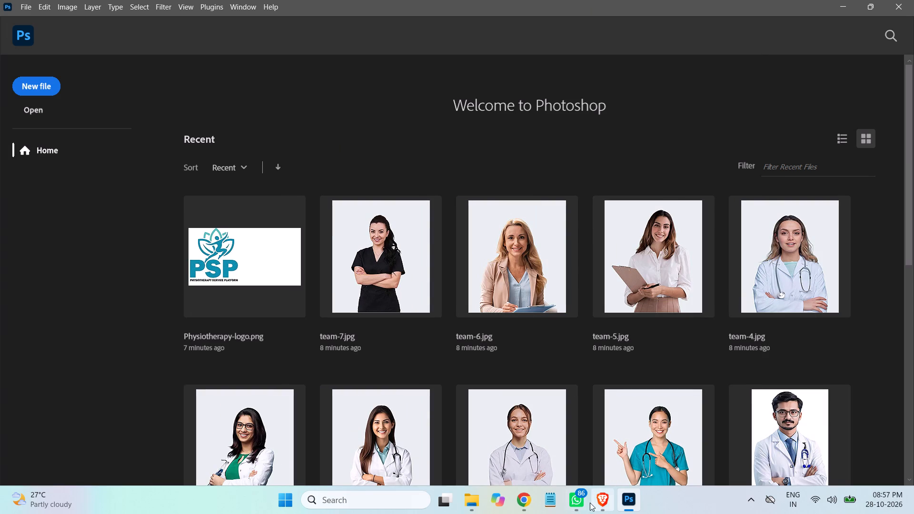
pyautogui.click(899, 5)
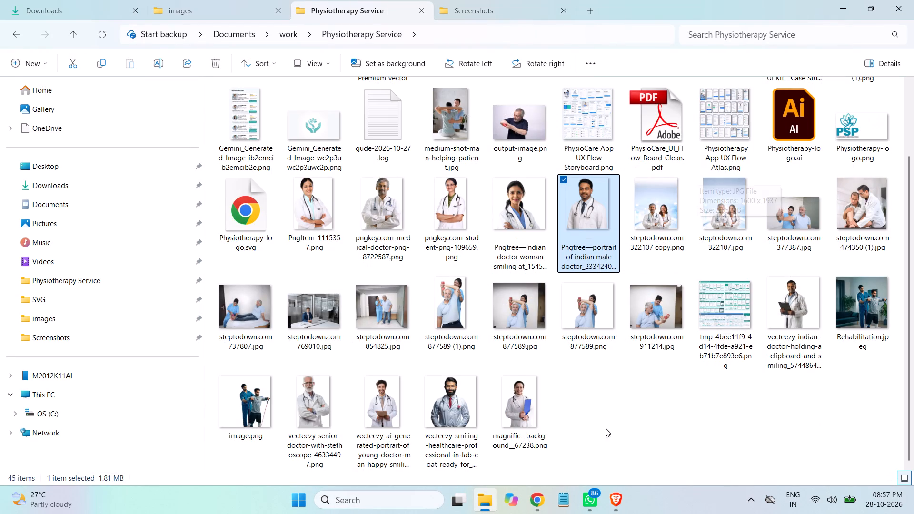
# Switch to Chrome and reload the template's index-2.html page to check the four doctor portraits in the Therapist Team section.
pyautogui.click(539, 497)
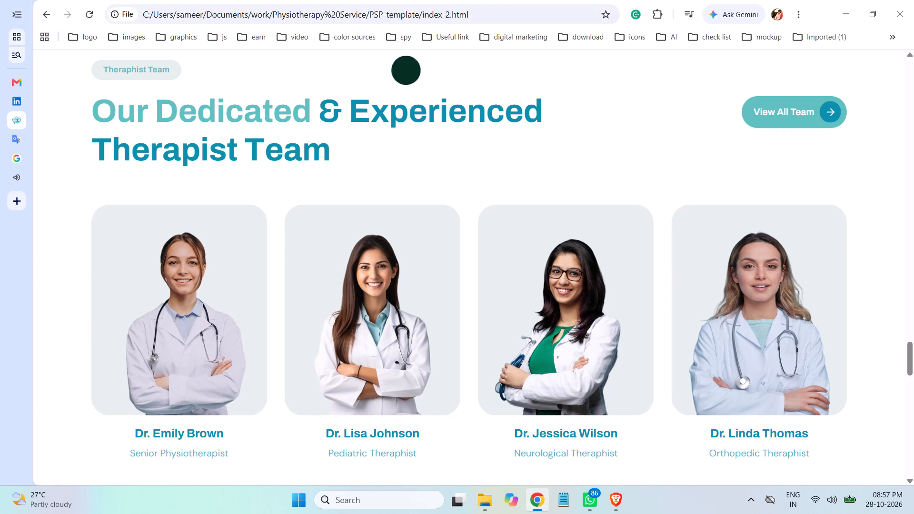
pyautogui.click(221, 10)
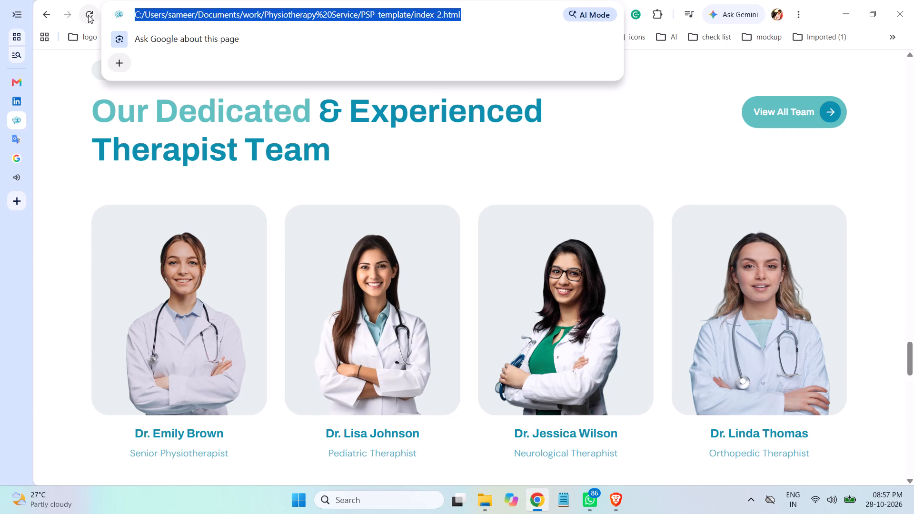
pyautogui.keyDown('shift'); pyautogui.click(88, 15); pyautogui.keyUp('shift')
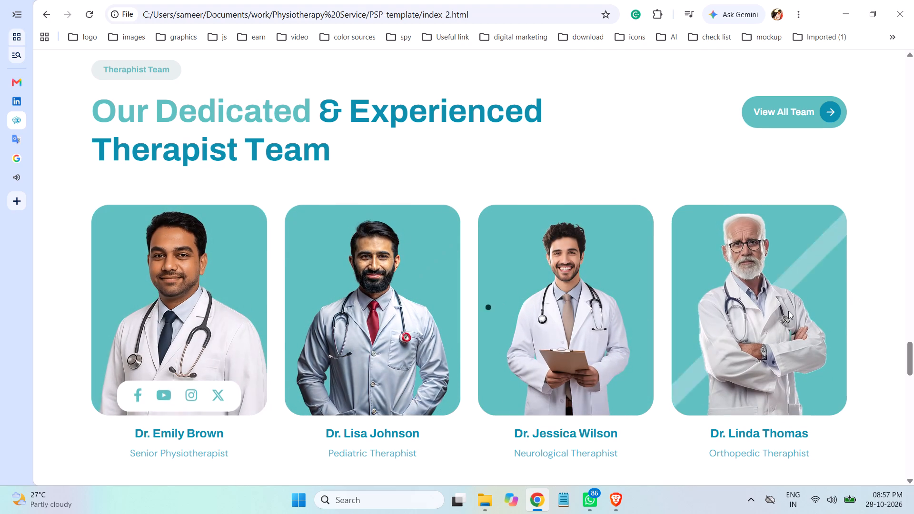
pyautogui.moveTo(804, 312); pyautogui.dragTo(524, 311)
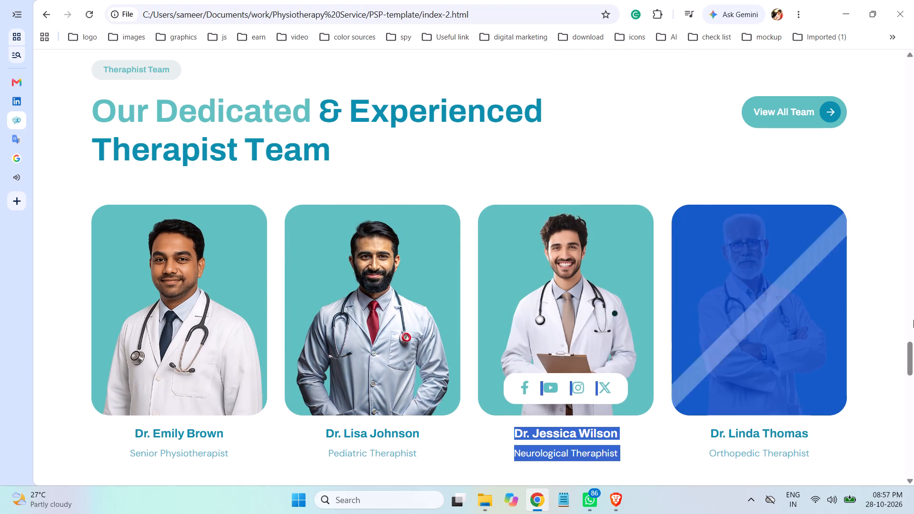
pyautogui.click(892, 307)
# Examine the reloaded page from the team cards through the Review testimonials to the blog articles above the footer.
pyautogui.scroll(-4, 881, 289)
pyautogui.scroll(2, 872, 285)
pyautogui.scroll(-2, 872, 285)
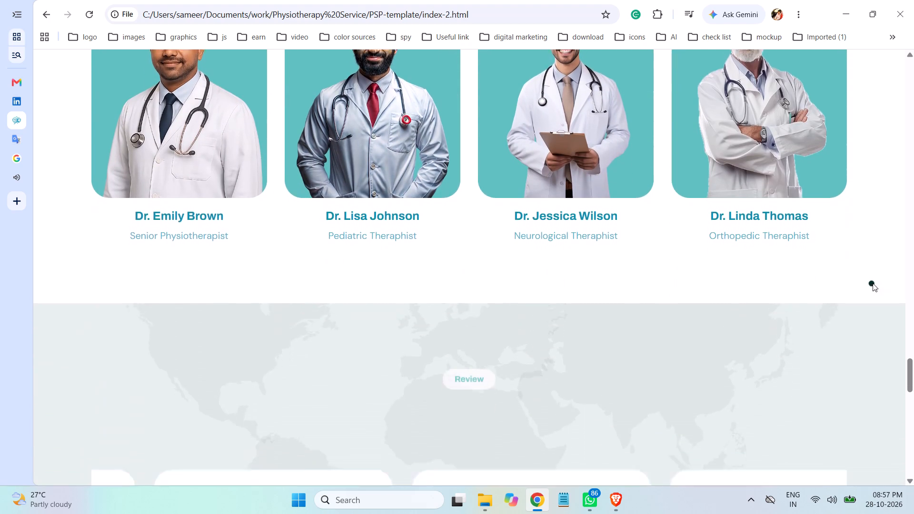
pyautogui.scroll(2, 873, 282)
pyautogui.scroll(-1, 870, 279)
pyautogui.scroll(2, 870, 279)
pyautogui.scroll(-12, 870, 279)
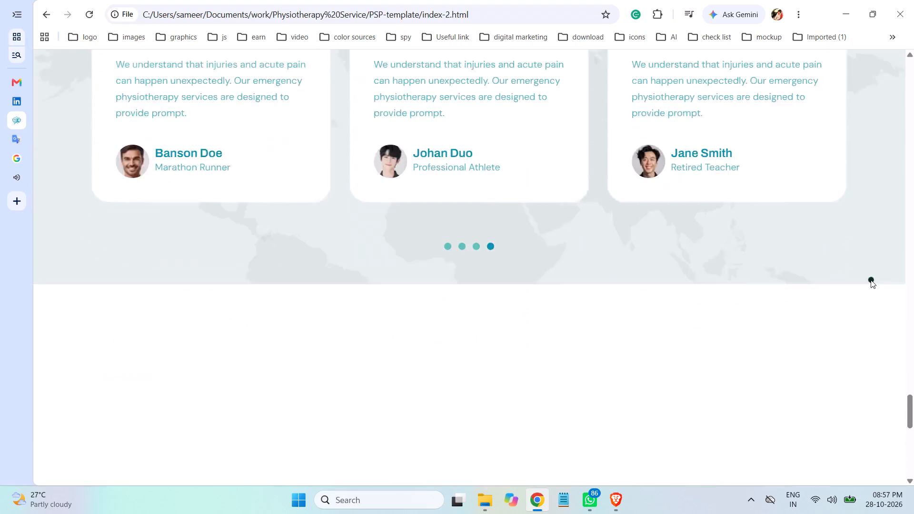